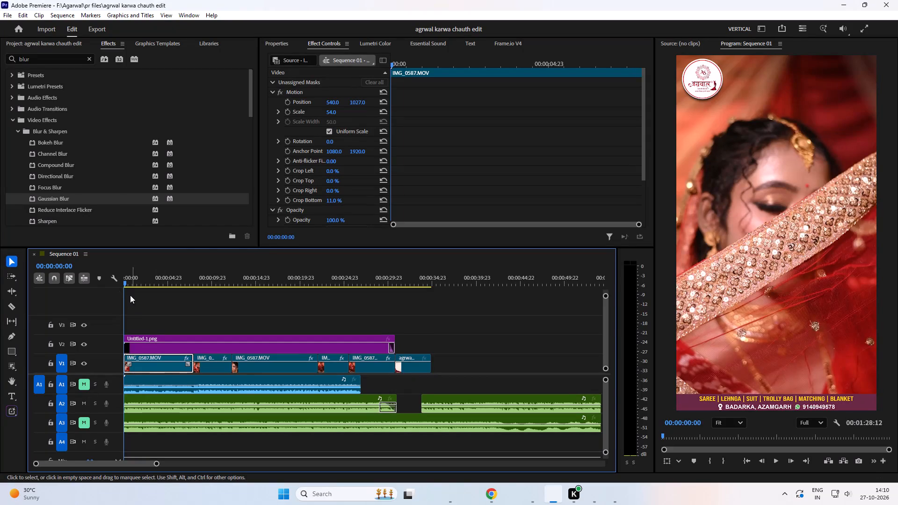
# Briefly play the opening of the sequence and adjust the system volume for playback.
pyautogui.press('space')
pyautogui.press('space')
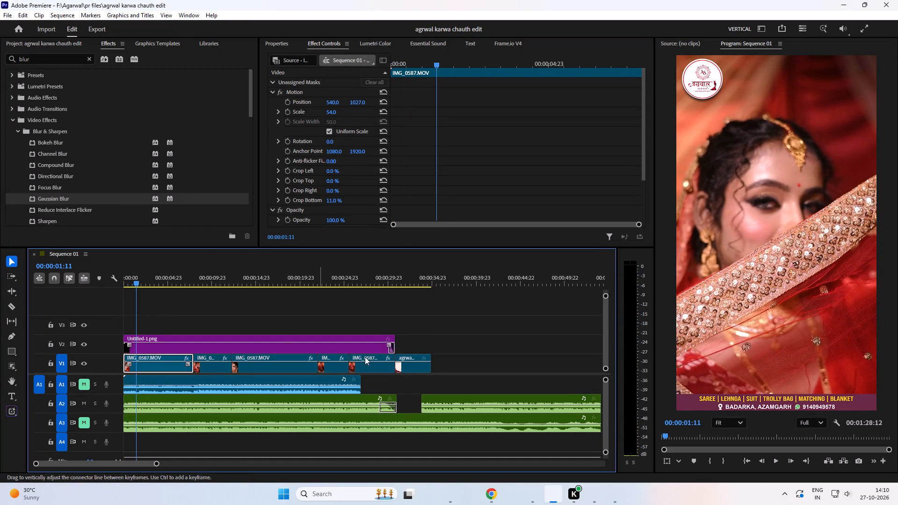
pyautogui.click(848, 496)
pyautogui.click(779, 437)
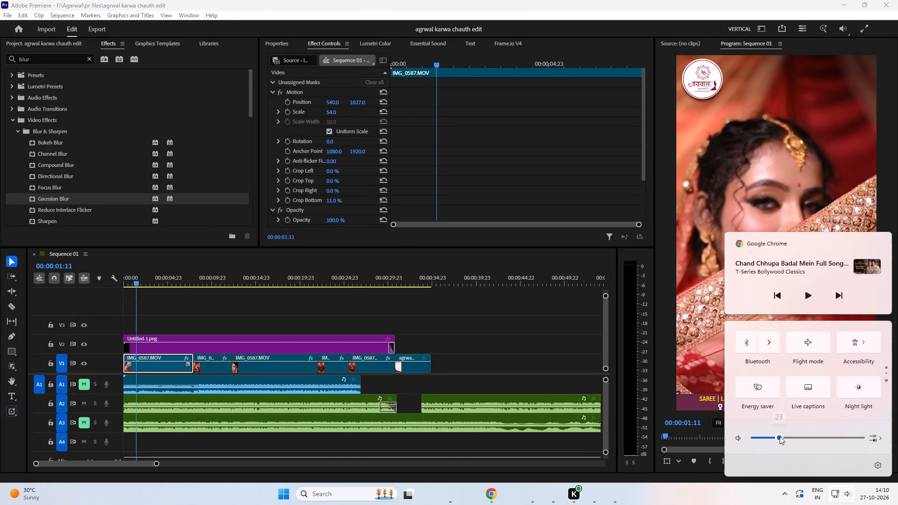
pyautogui.click(787, 435)
# Play the sequence from the start through to the closing call-to-action clip to review the edit.
pyautogui.moveTo(131, 282); pyautogui.dragTo(106, 294)
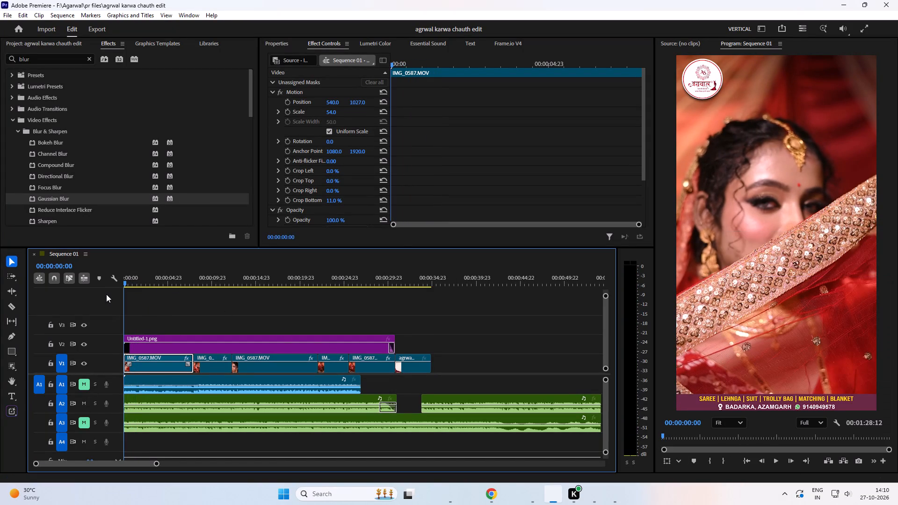
pyautogui.press('space')
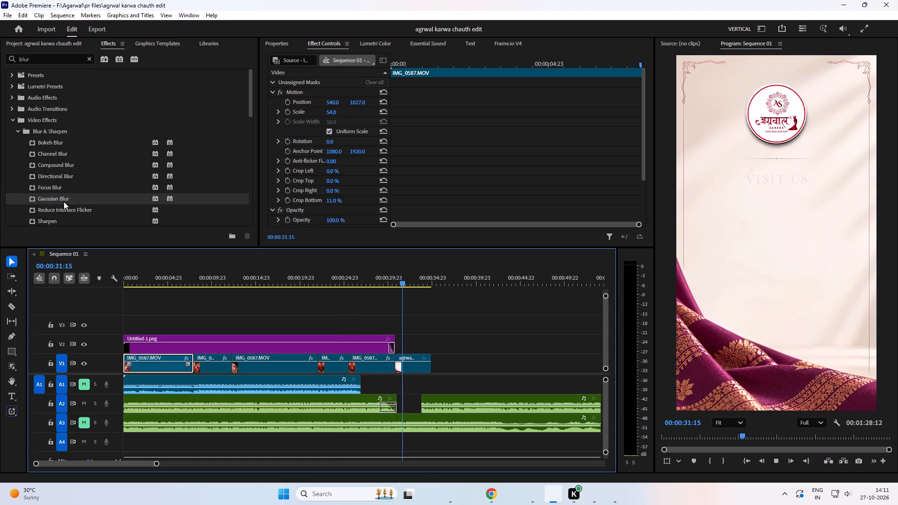
pyautogui.press('space')
# Save the Premiere project.
pyautogui.hotkey('ctrl', 's')
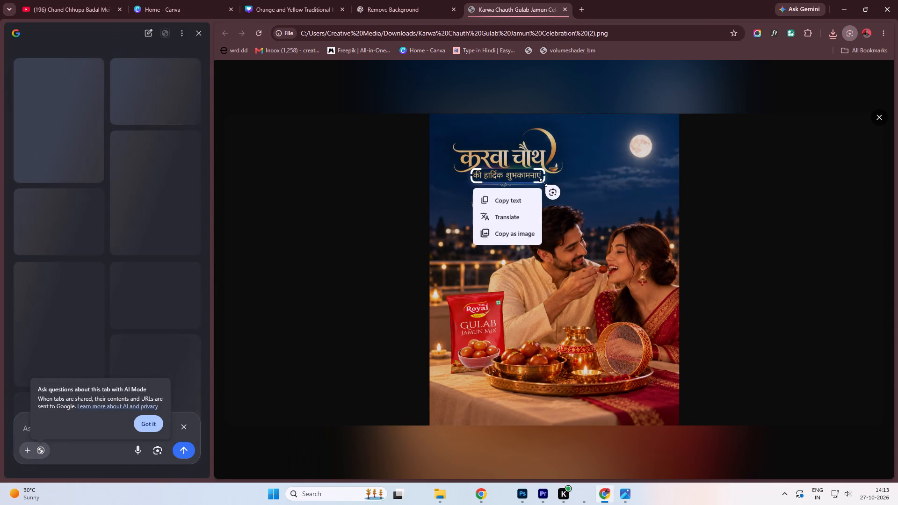
pyautogui.click(514, 201)
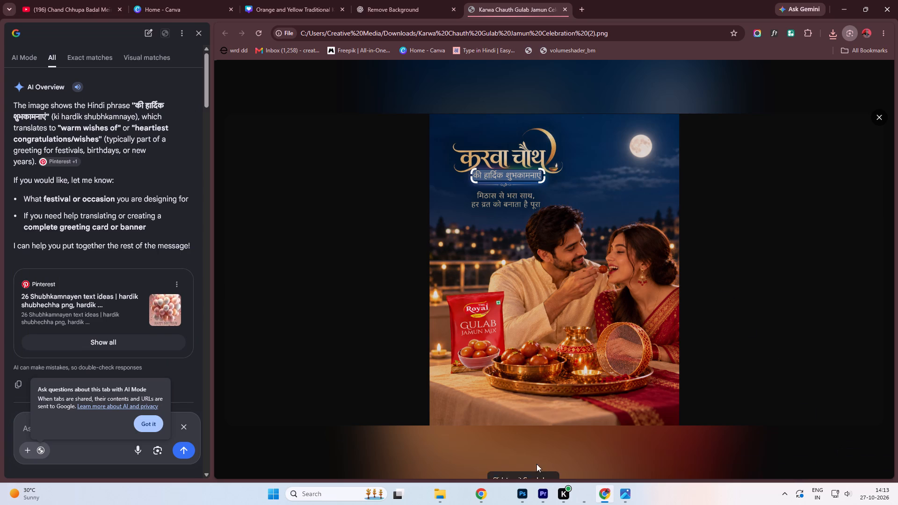
pyautogui.hotkey('ctrl', 'c')
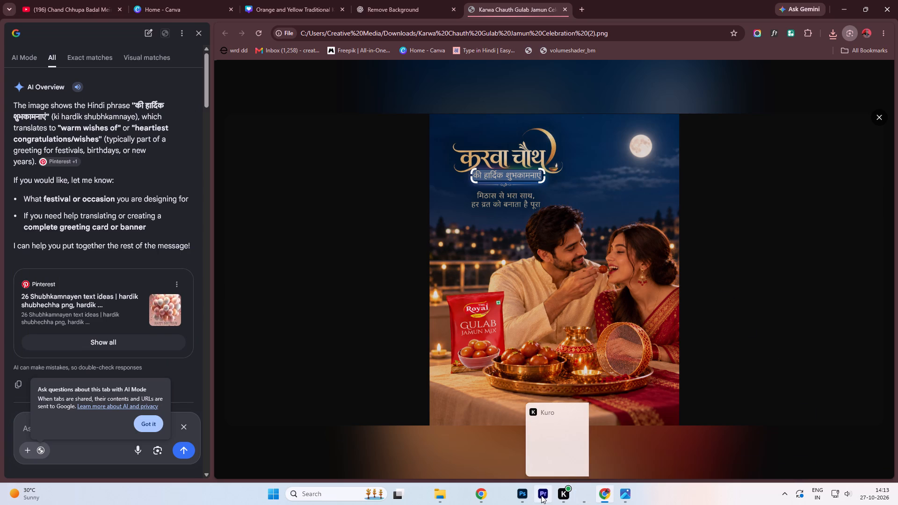
# In Photoshop, add a text layer below the lettering containing the copied greeting की हार्दिक शुभकामनाएं.
pyautogui.click(520, 498)
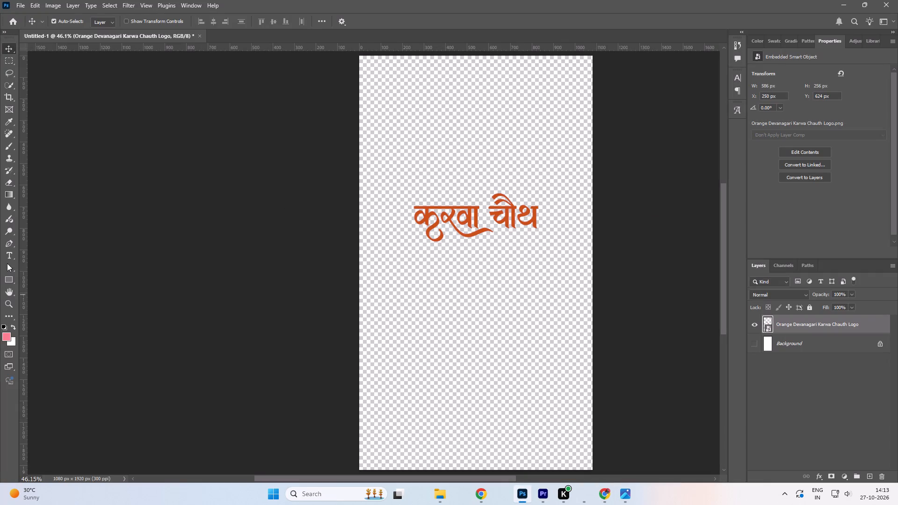
pyautogui.click(9, 250)
pyautogui.click(468, 264)
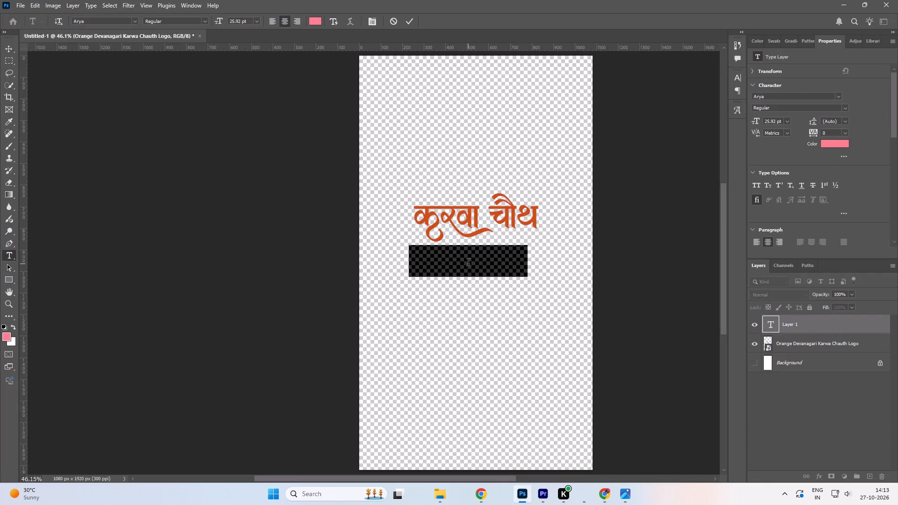
pyautogui.press('BackSpace')
pyautogui.hotkey('ctrl', 'v')
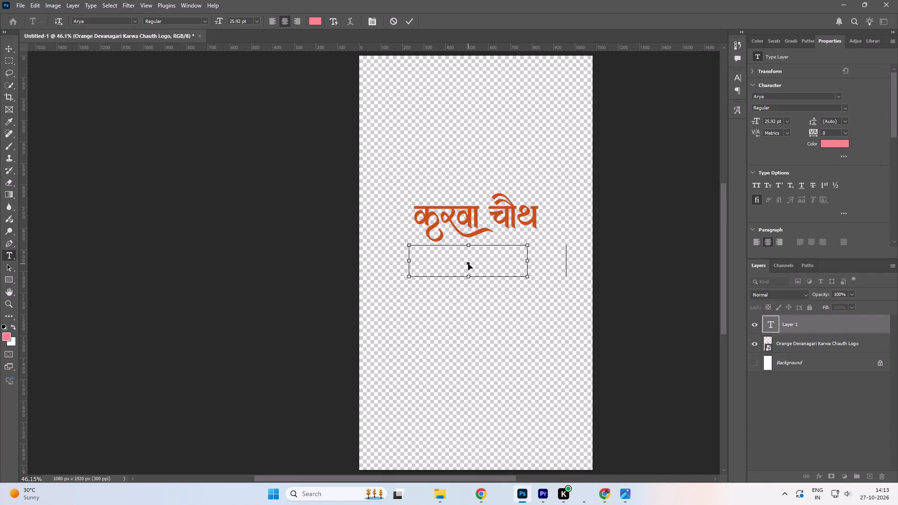
pyautogui.click(7, 49)
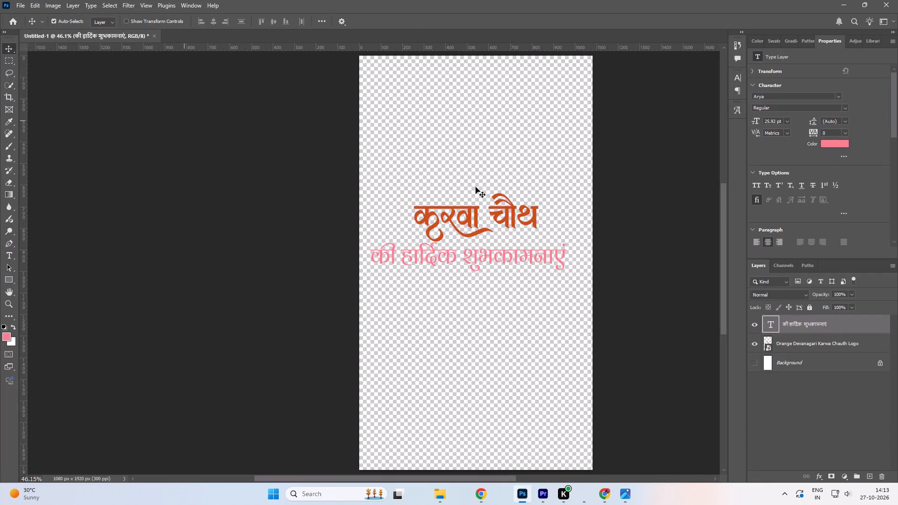
# Show the white Background layer.
pyautogui.click(754, 363)
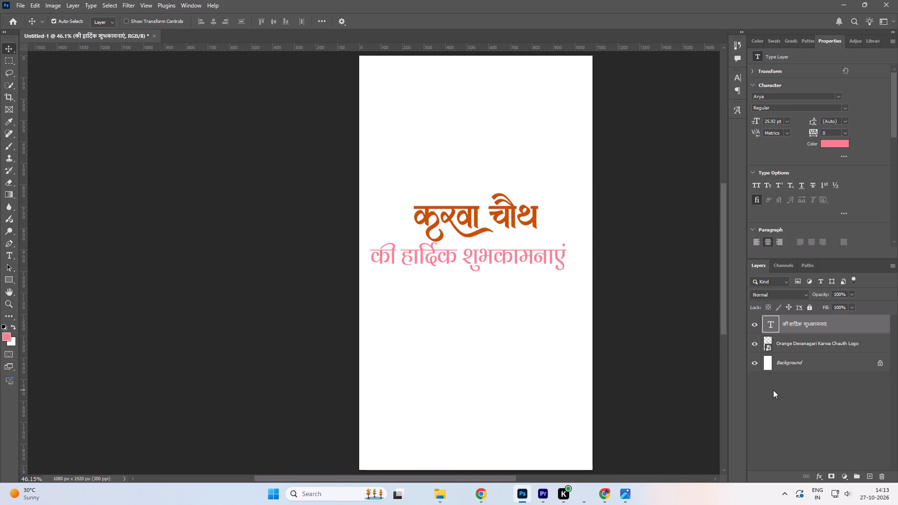
# Move the करवा चौथ lettering slightly up to about X 247 px, Y 609 px.
pyautogui.moveTo(457, 219); pyautogui.dragTo(447, 217)
pyautogui.click(10, 51)
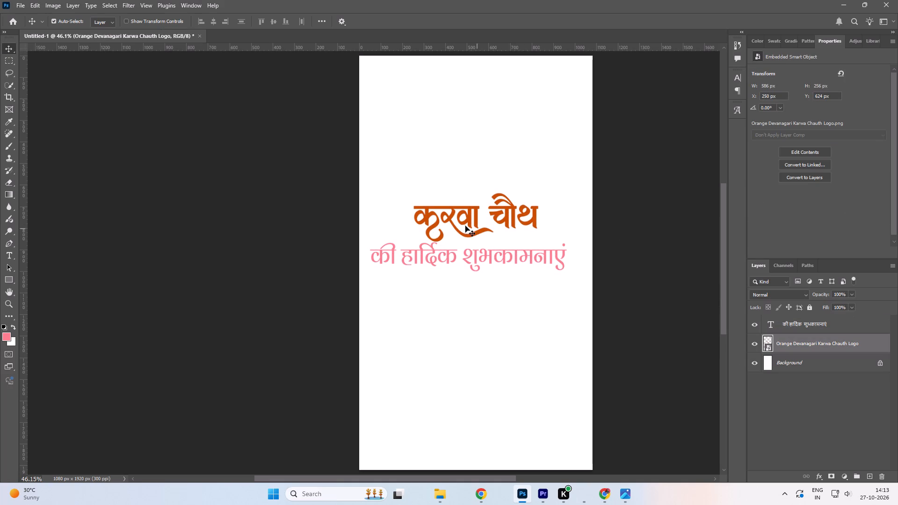
pyautogui.click(464, 220)
pyautogui.click(465, 221)
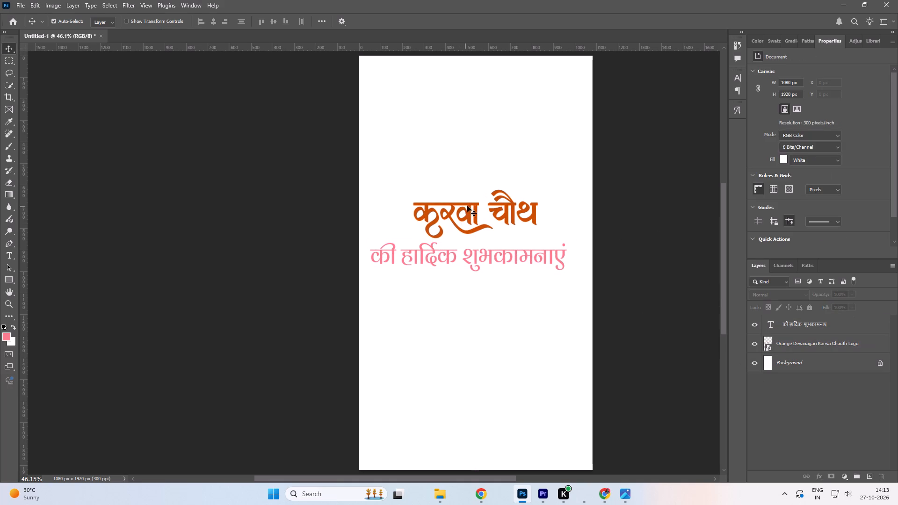
pyautogui.click(469, 209)
# Set alignment to Canvas and align the करवा चौथ lettering to the canvas's horizontal centre.
pyautogui.click(326, 21)
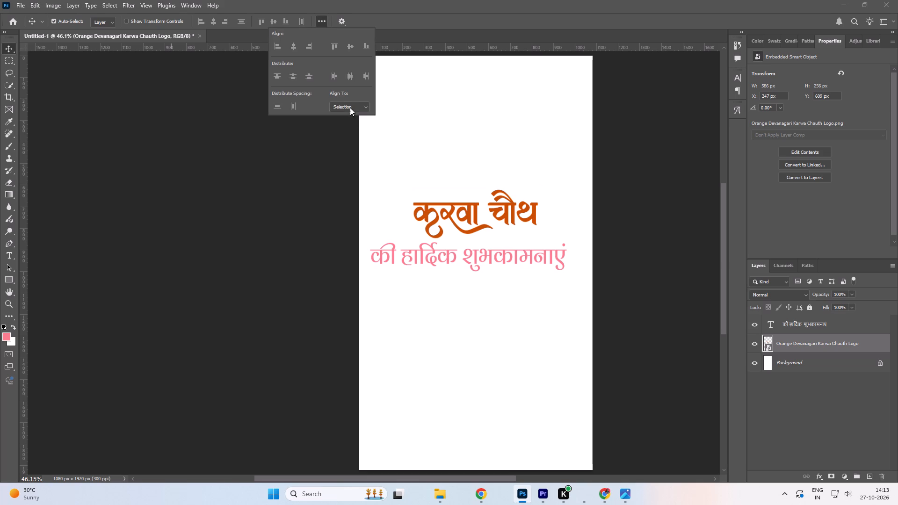
pyautogui.click(350, 104)
pyautogui.click(357, 123)
pyautogui.click(295, 45)
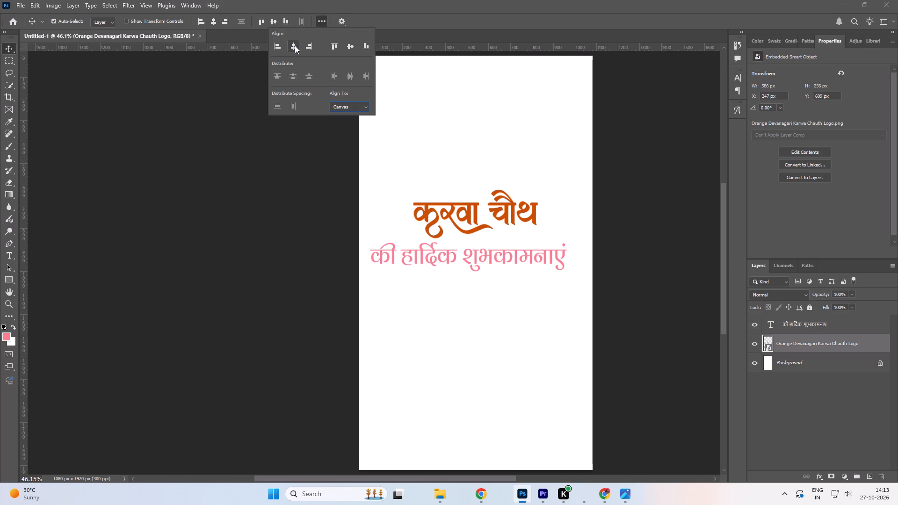
pyautogui.click(292, 42)
pyautogui.click(499, 216)
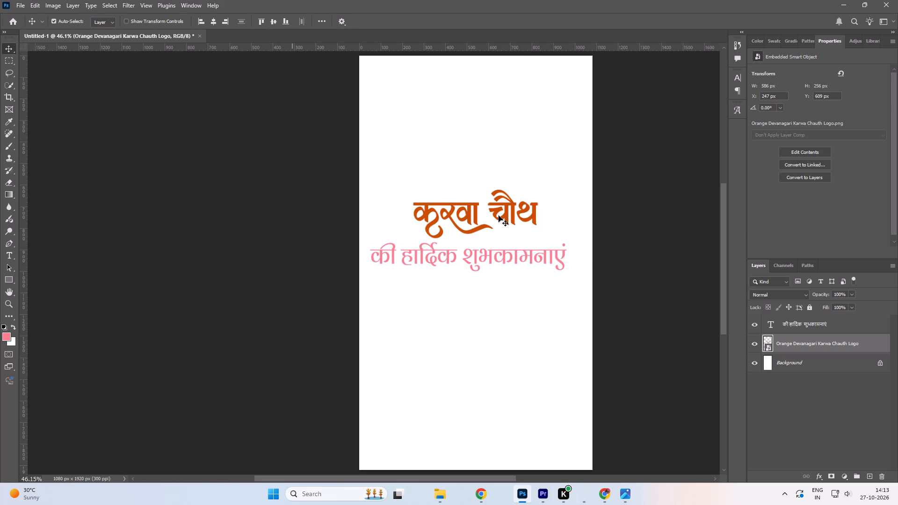
pyautogui.click(475, 216)
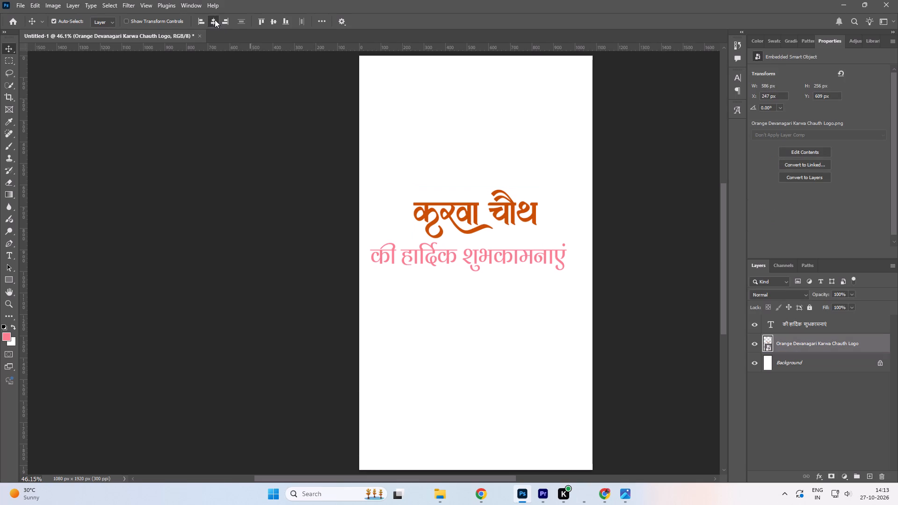
pyautogui.click(215, 20)
# Scale the greeting line down proportionally to about 15.44 pt, place it below the lettering and centre it horizontally on the canvas.
pyautogui.click(448, 259)
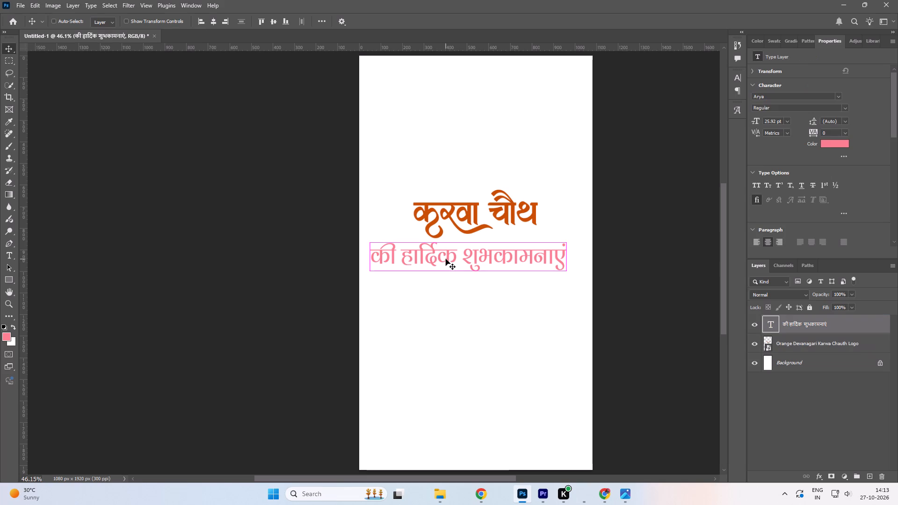
pyautogui.hotkey('ctrl', 't')
pyautogui.moveTo(566, 242); pyautogui.dragTo(504, 272)
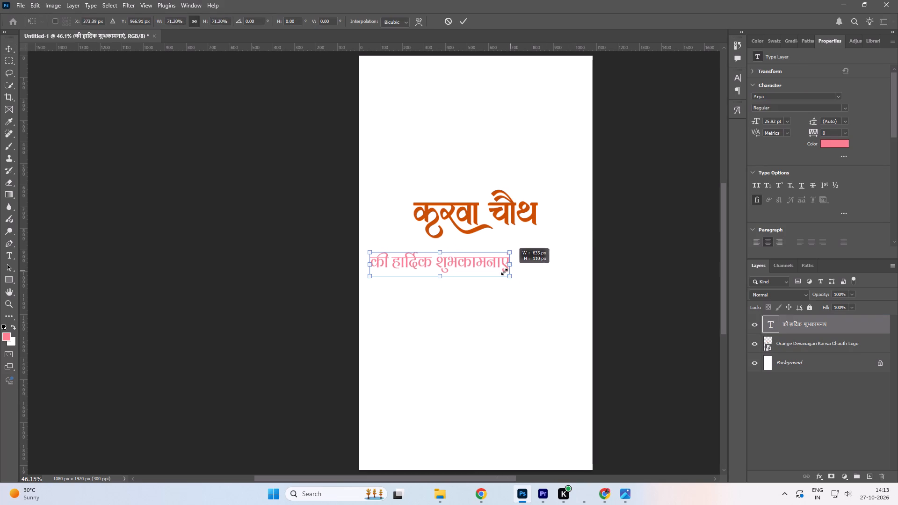
pyautogui.moveTo(504, 272); pyautogui.dragTo(491, 276)
pyautogui.moveTo(442, 263); pyautogui.dragTo(489, 256)
pyautogui.click(465, 17)
pyautogui.click(502, 260)
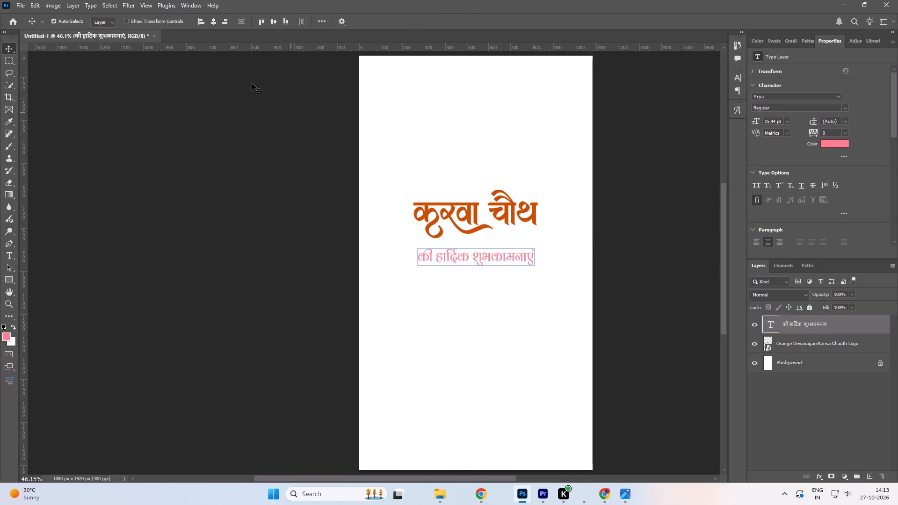
pyautogui.click(213, 21)
# Nudge the greeting line slightly up, closer to the करवा चौथ lettering.
pyautogui.click(489, 257)
pyautogui.press('Up')
pyautogui.press('Up')
pyautogui.press('Up')
pyautogui.press('Up')
pyautogui.press('Up')
pyautogui.press('Up')
pyautogui.press('Up')
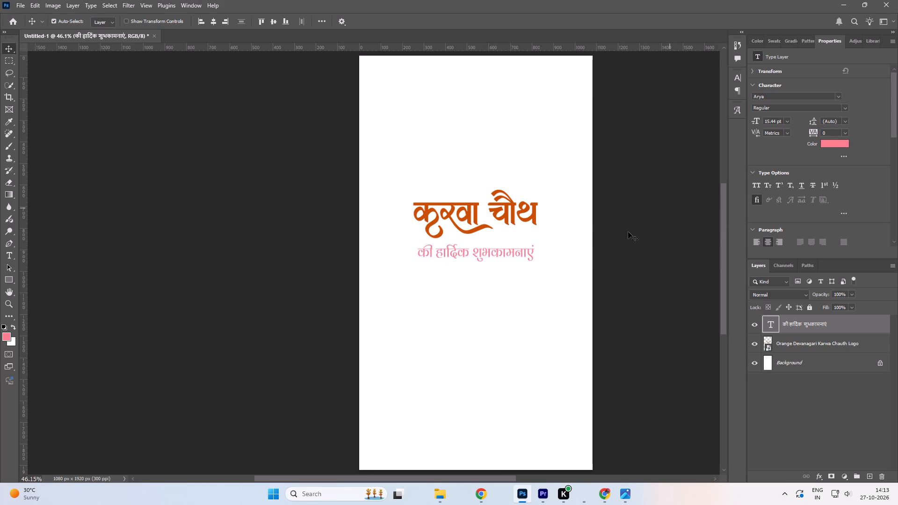
# Scale the करवा चौथ lettering up proportionally to about 695 x 305 px and keep it horizontally centred just above the greeting line.
pyautogui.click(480, 227)
pyautogui.hotkey('ctrl', 't')
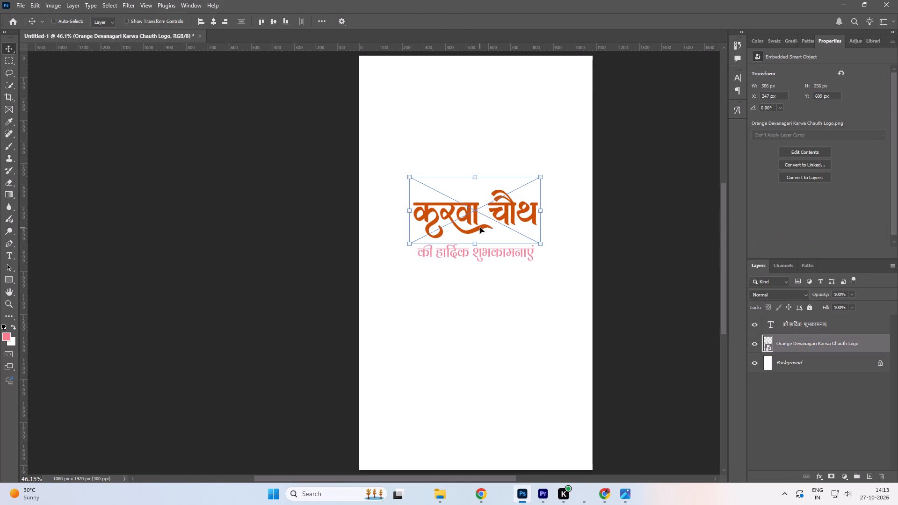
pyautogui.moveTo(541, 177); pyautogui.dragTo(560, 173)
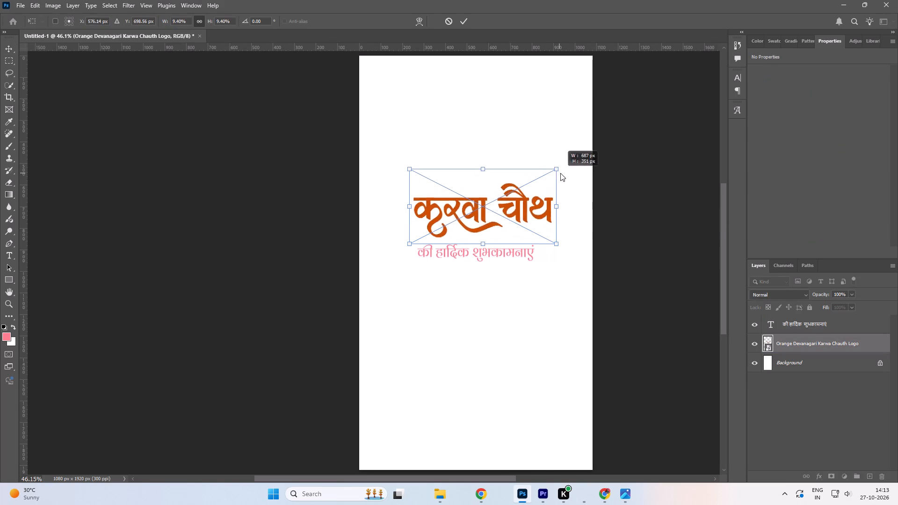
pyautogui.moveTo(560, 173); pyautogui.dragTo(569, 171)
pyautogui.moveTo(507, 206); pyautogui.dragTo(493, 216)
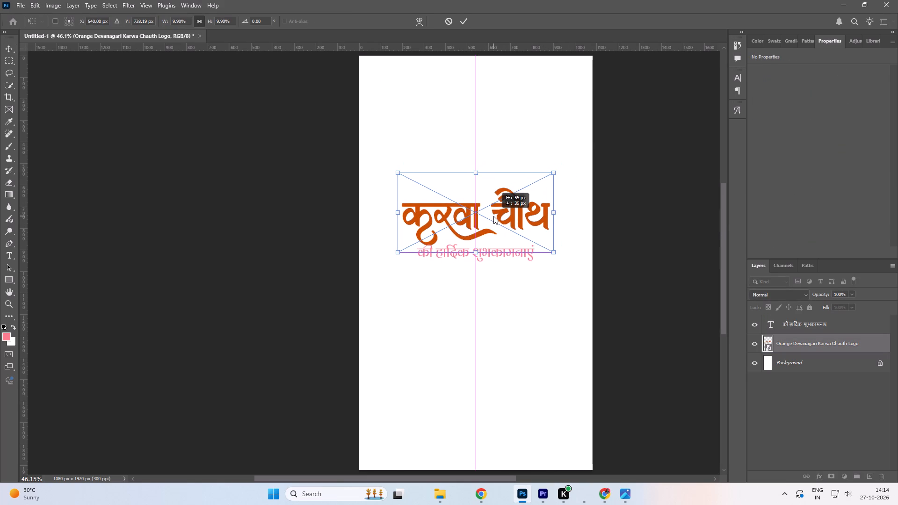
pyautogui.moveTo(493, 216); pyautogui.dragTo(494, 209)
pyautogui.click(465, 14)
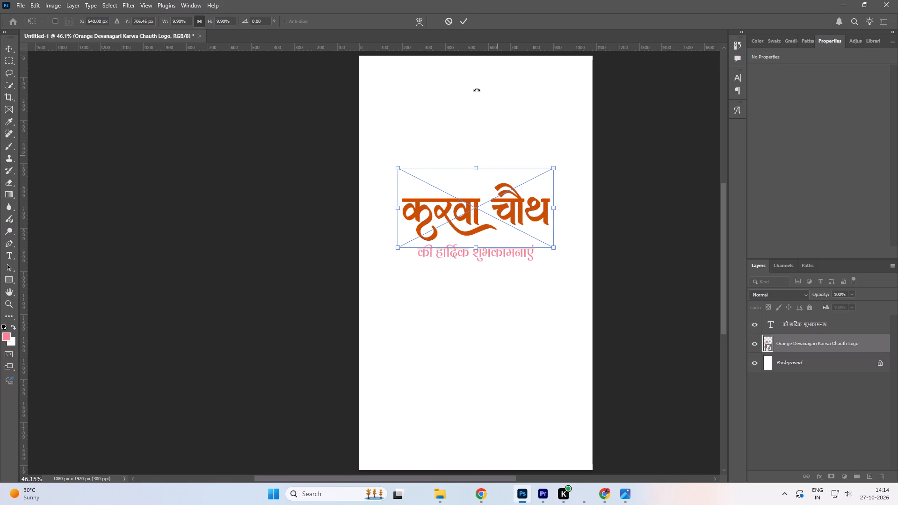
pyautogui.click(463, 21)
# Nudge the greeting line down to widen its gap below the enlarged lettering.
pyautogui.click(508, 251)
pyautogui.press('Down')
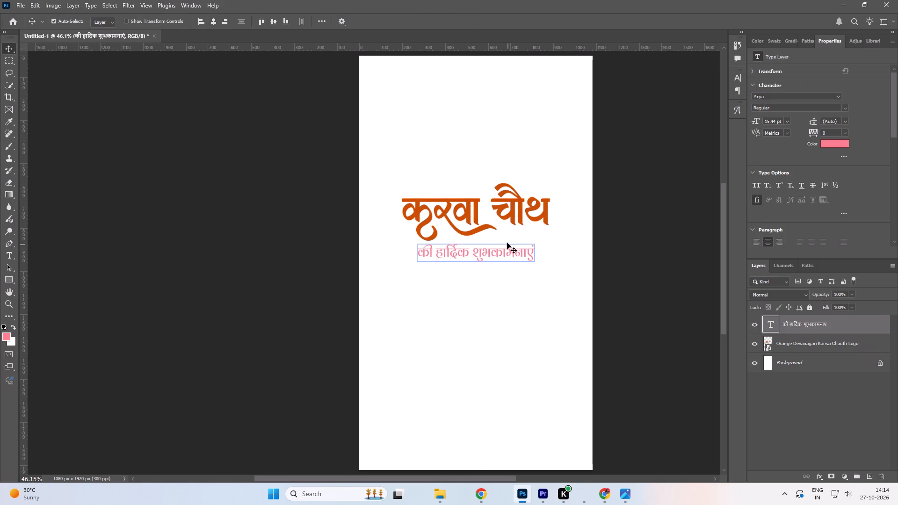
pyautogui.press('Down')
pyautogui.press('Down')
pyautogui.press('Down')
pyautogui.press('Down')
pyautogui.press('Down')
pyautogui.press('Down')
pyautogui.press('Down')
pyautogui.press('Down')
# Nudge the करवा चौथ lettering down to about Y 596 px.
pyautogui.click(467, 218)
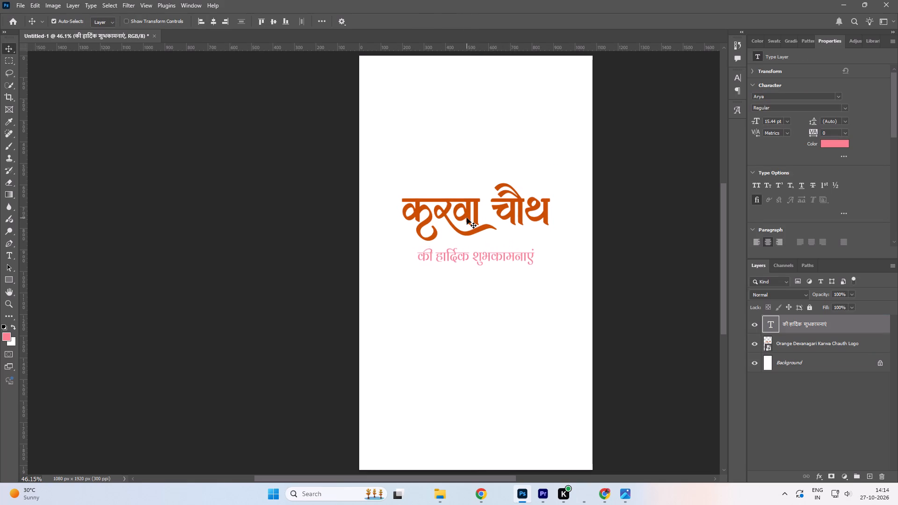
pyautogui.click(467, 219)
pyautogui.press('Down')
pyautogui.press('Down')
pyautogui.press('Down')
pyautogui.press('Down')
pyautogui.press('Down')
pyautogui.press('Down')
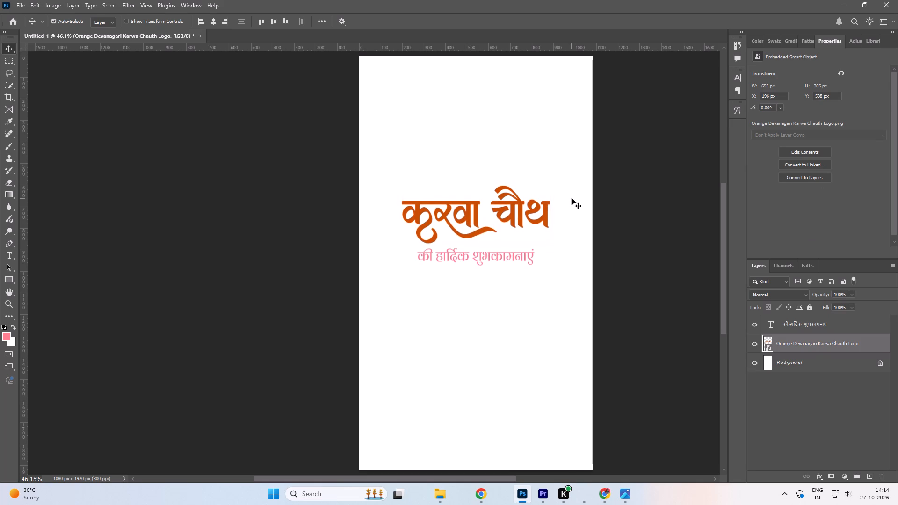
pyautogui.press('Down')
pyautogui.press('Down')
pyautogui.press('Down')
pyautogui.press('Down')
# Nudge the greeting line slightly further down from the lettering.
pyautogui.click(494, 255)
pyautogui.press('Down')
pyautogui.press('Down')
pyautogui.press('Down')
pyautogui.press('Down')
pyautogui.press('Down')
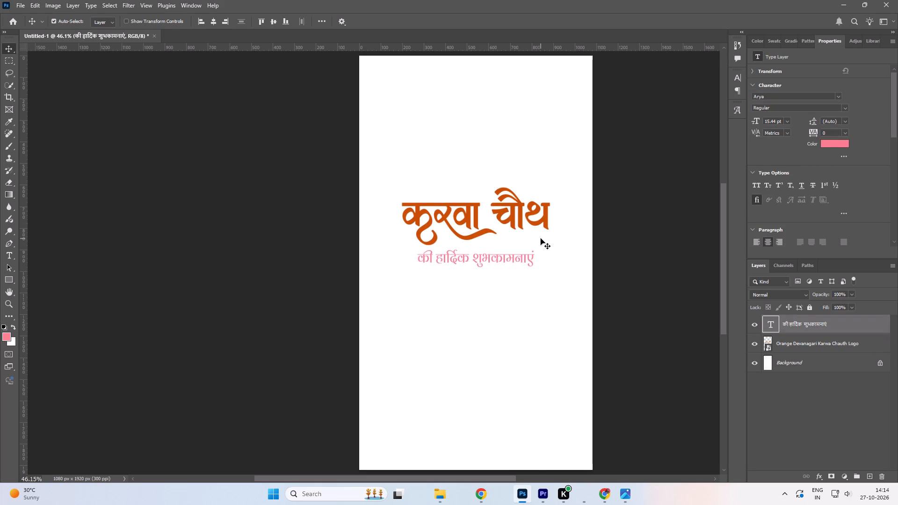
pyautogui.press('Down')
# Nudge the करवा चौथ lettering down to about Y 604 px, closer to the greeting line.
pyautogui.click(494, 216)
pyautogui.click(504, 218)
pyautogui.click(513, 224)
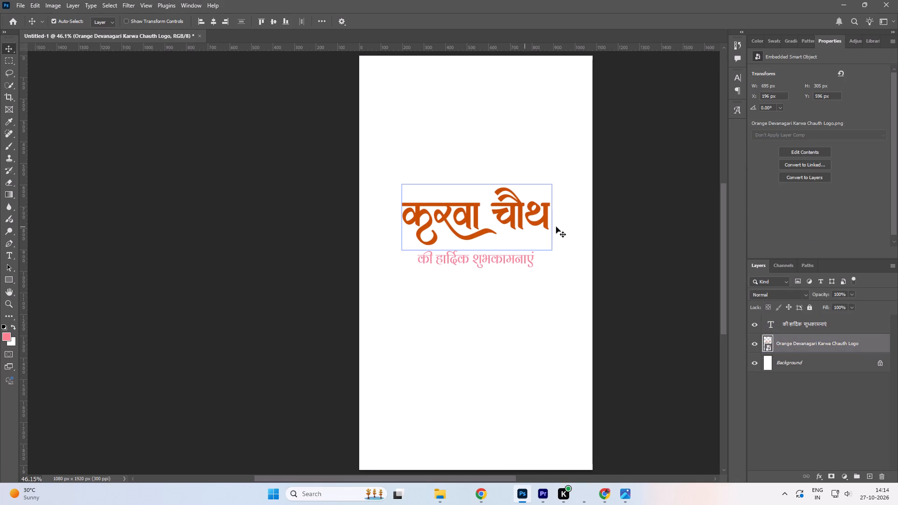
pyautogui.press('Down')
pyautogui.press('Down')
pyautogui.press('Down')
pyautogui.press('Down')
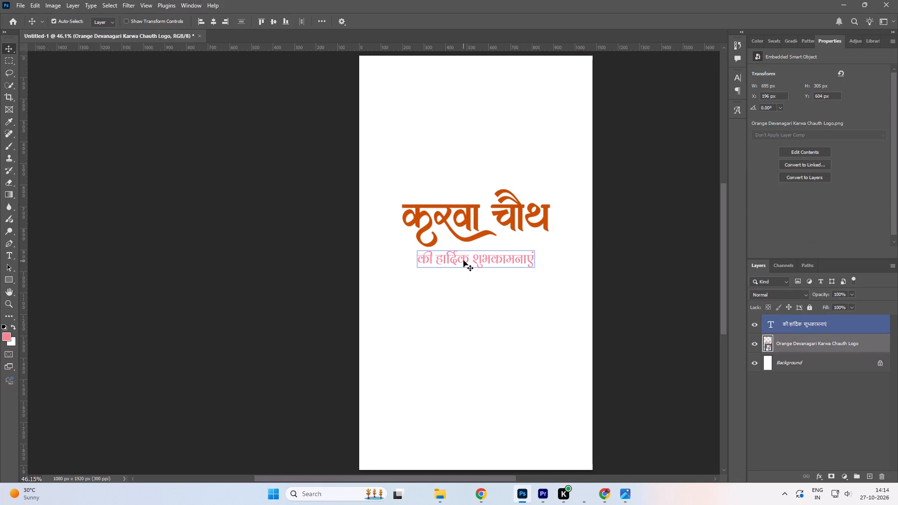
# Centre the greeting line and the करवा चौथ lettering horizontally on the canvas, each on its own.
pyautogui.click(463, 260)
pyautogui.click(212, 22)
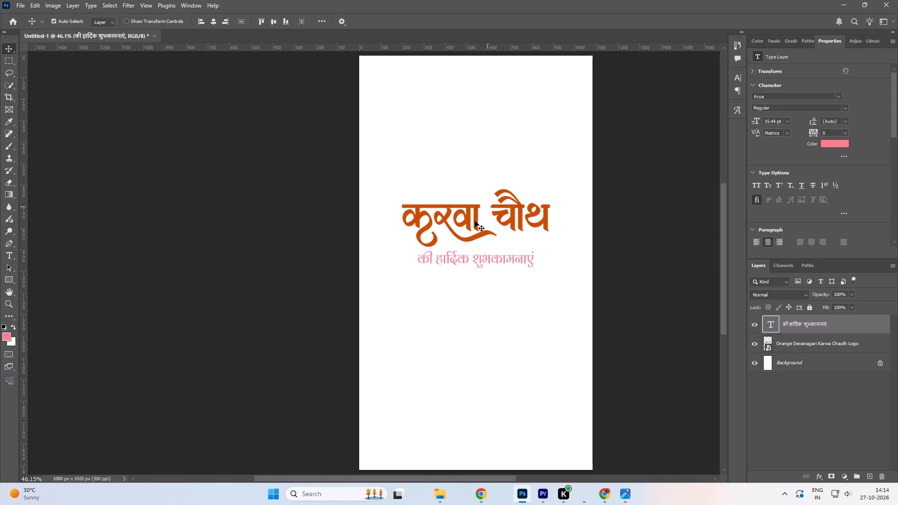
pyautogui.click(471, 224)
pyautogui.click(452, 216)
pyautogui.click(430, 225)
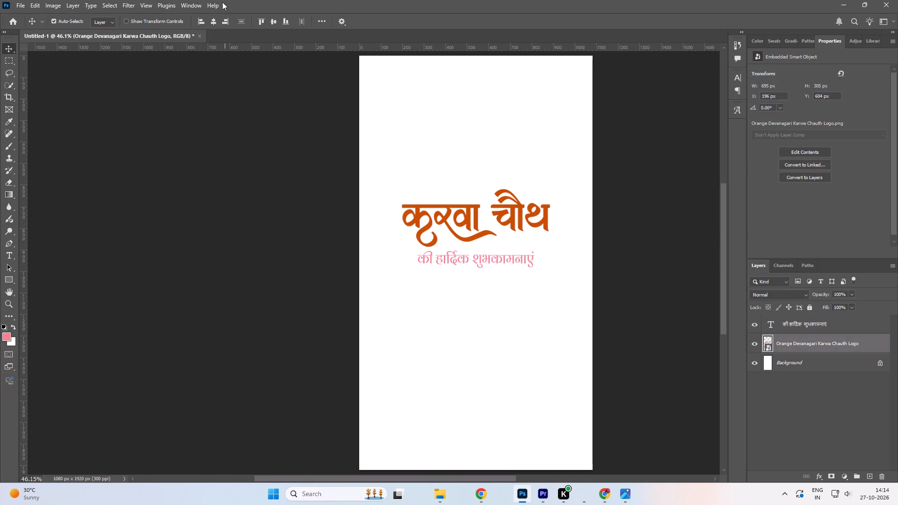
pyautogui.click(217, 18)
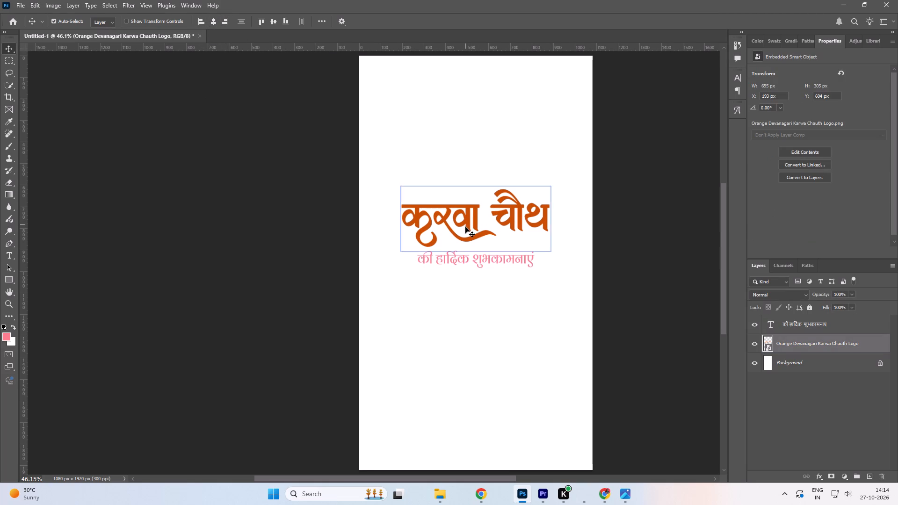
pyautogui.click(468, 231)
pyautogui.click(469, 224)
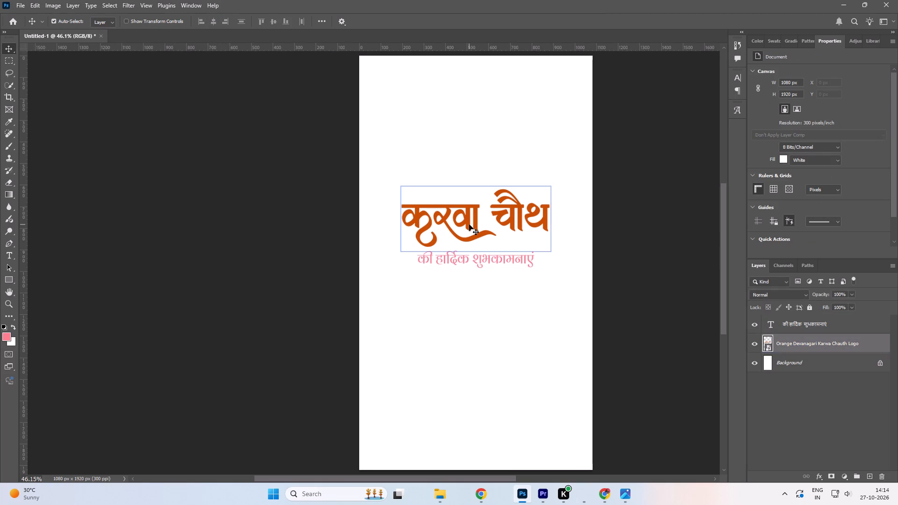
pyautogui.click(214, 23)
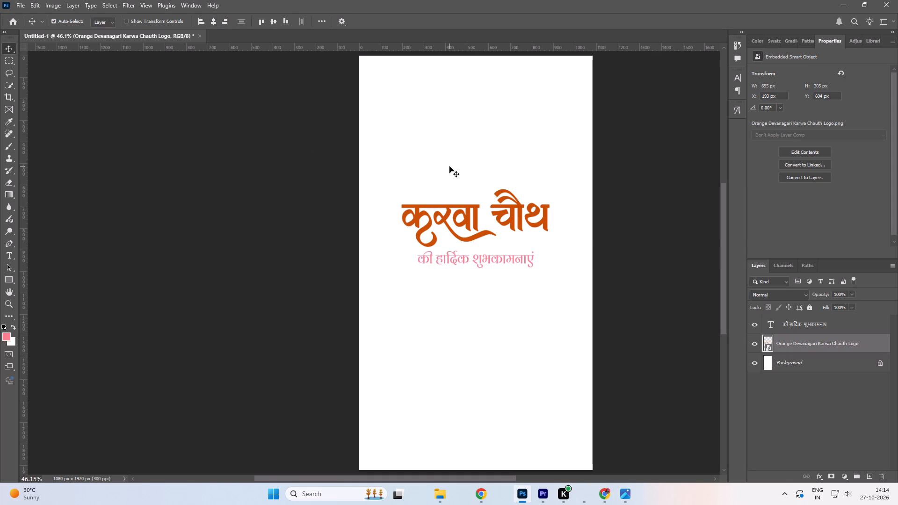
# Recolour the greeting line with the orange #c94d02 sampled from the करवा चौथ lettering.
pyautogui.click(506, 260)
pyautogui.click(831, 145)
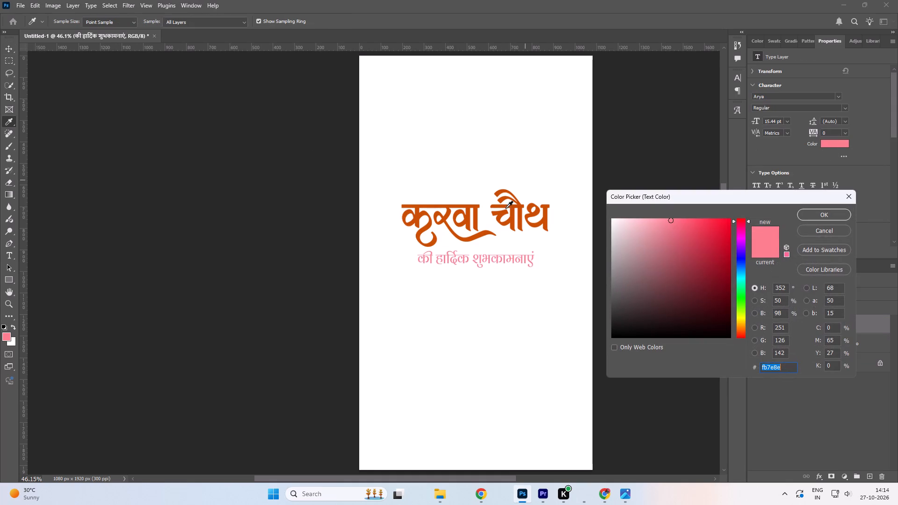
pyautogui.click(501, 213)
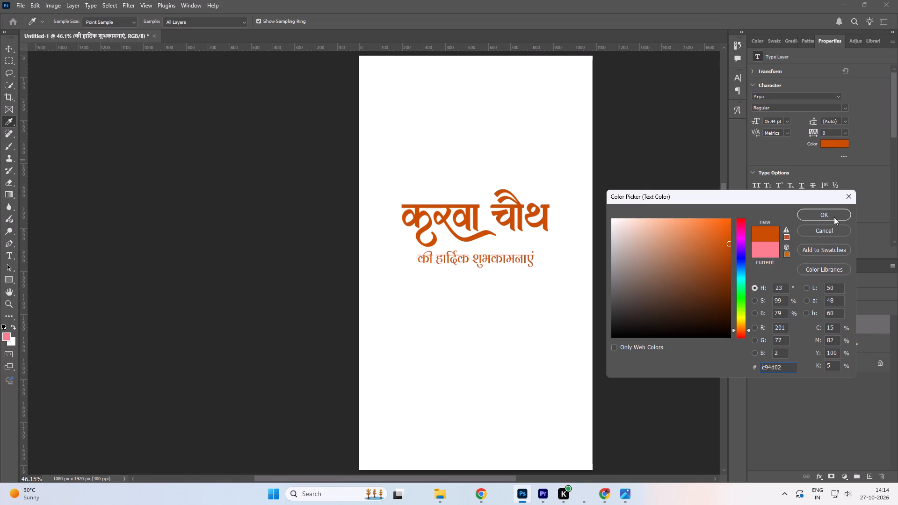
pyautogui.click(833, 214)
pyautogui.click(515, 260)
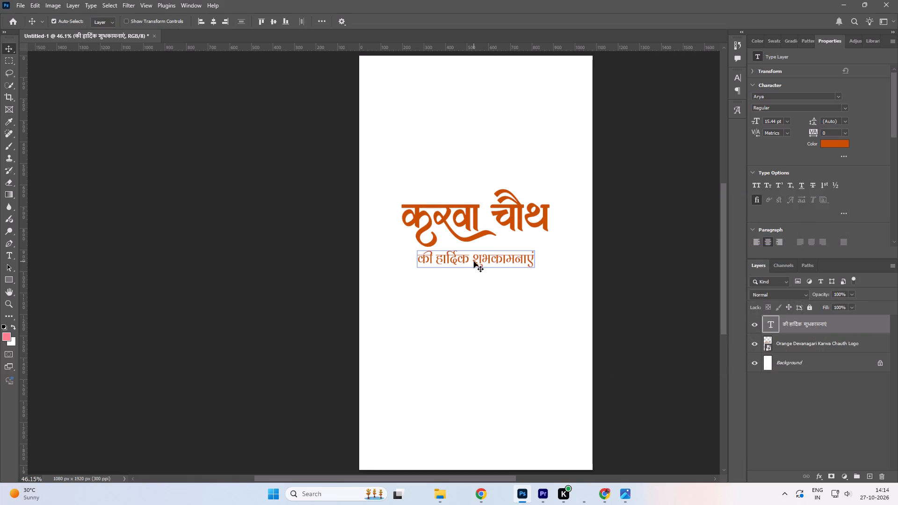
# Unlock the white Background layer so it becomes a regular layer.
pyautogui.moveTo(793, 361); pyautogui.dragTo(810, 358)
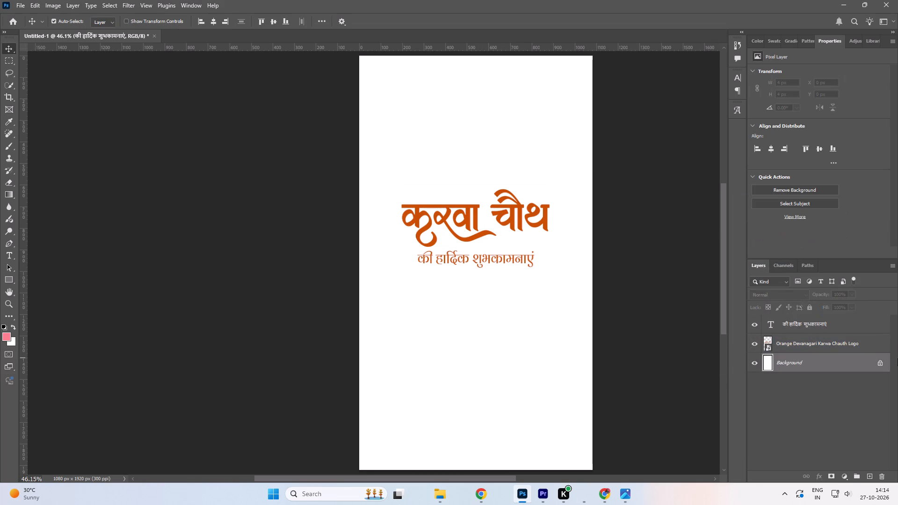
pyautogui.click(876, 363)
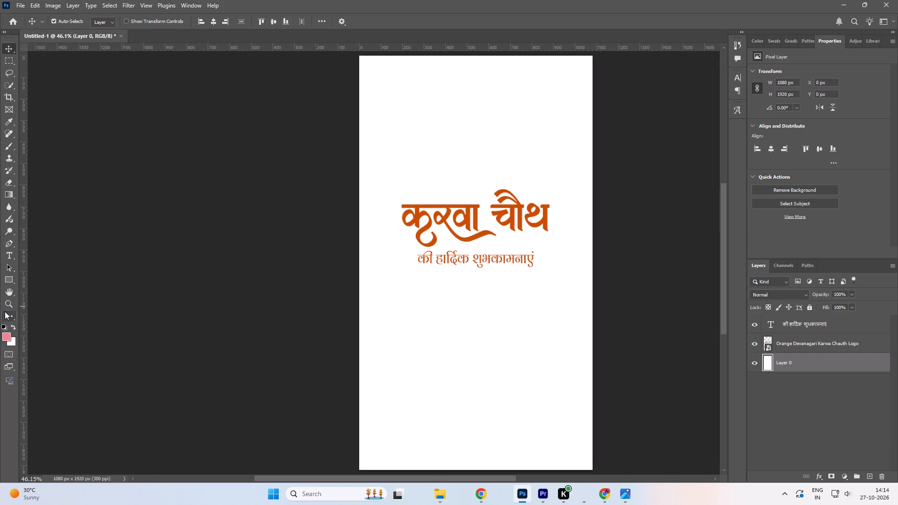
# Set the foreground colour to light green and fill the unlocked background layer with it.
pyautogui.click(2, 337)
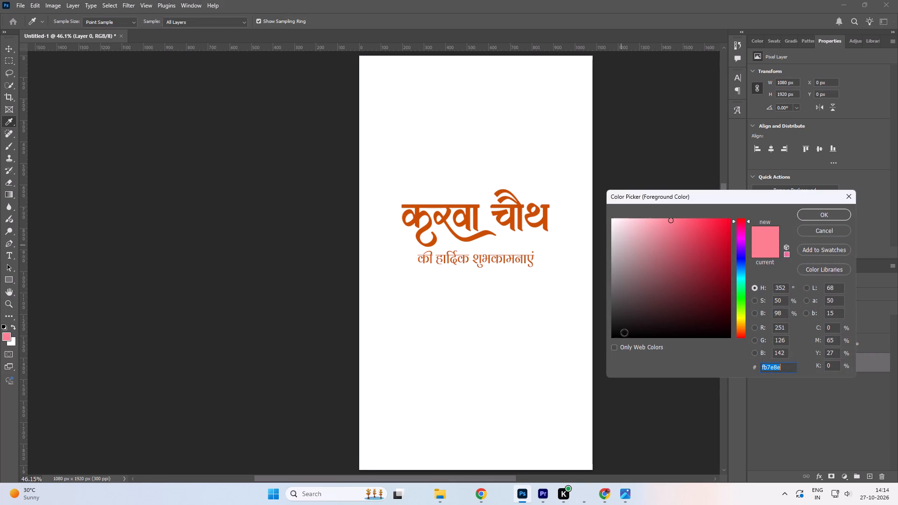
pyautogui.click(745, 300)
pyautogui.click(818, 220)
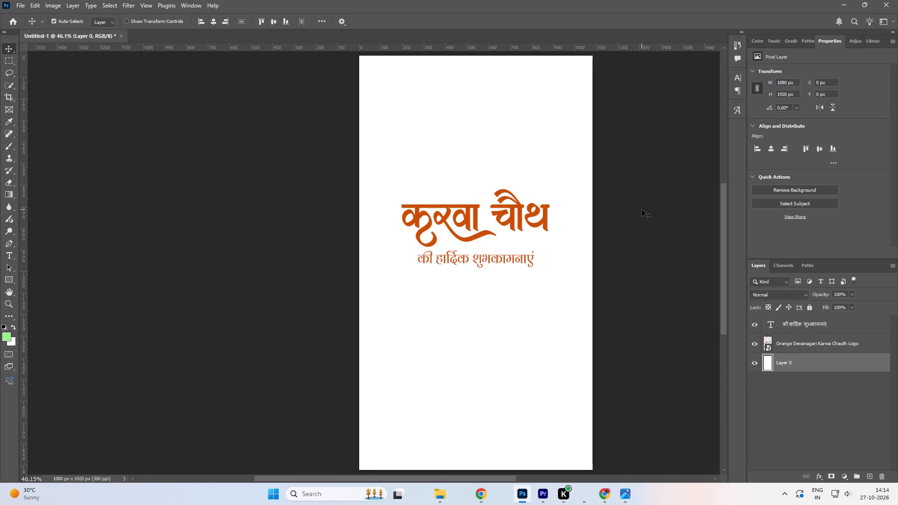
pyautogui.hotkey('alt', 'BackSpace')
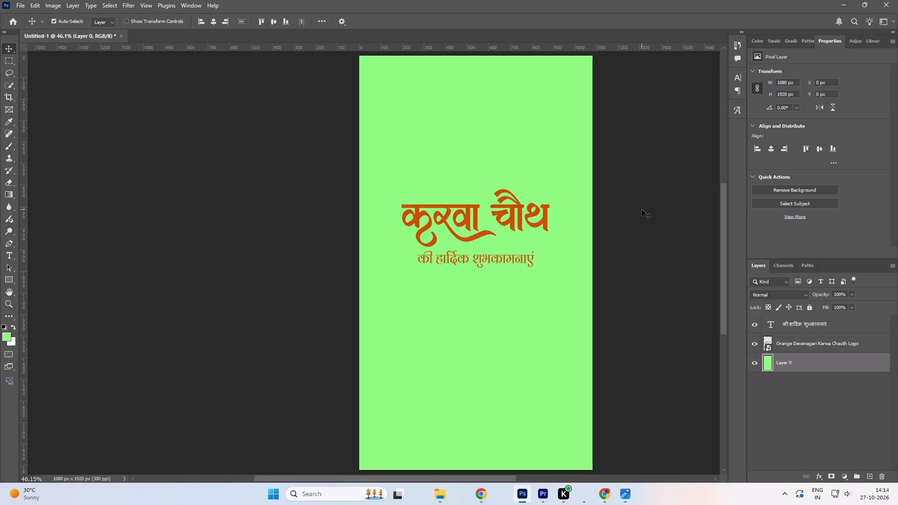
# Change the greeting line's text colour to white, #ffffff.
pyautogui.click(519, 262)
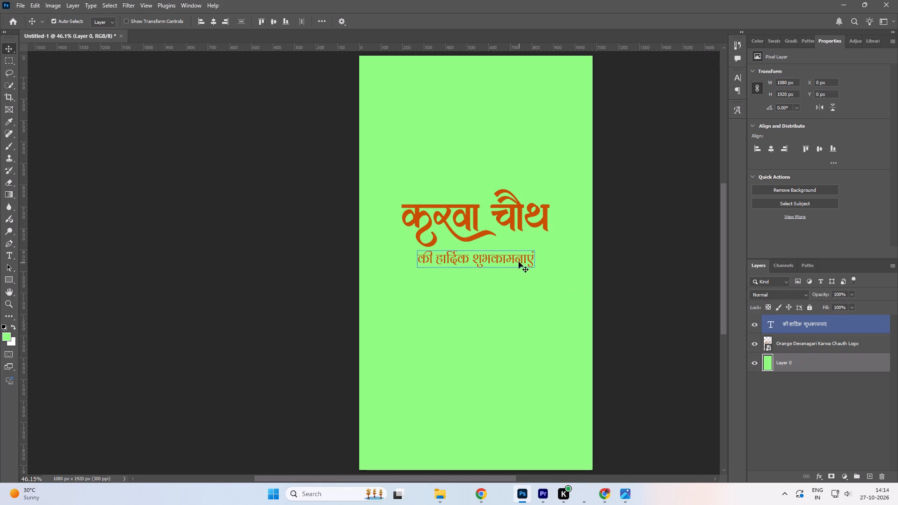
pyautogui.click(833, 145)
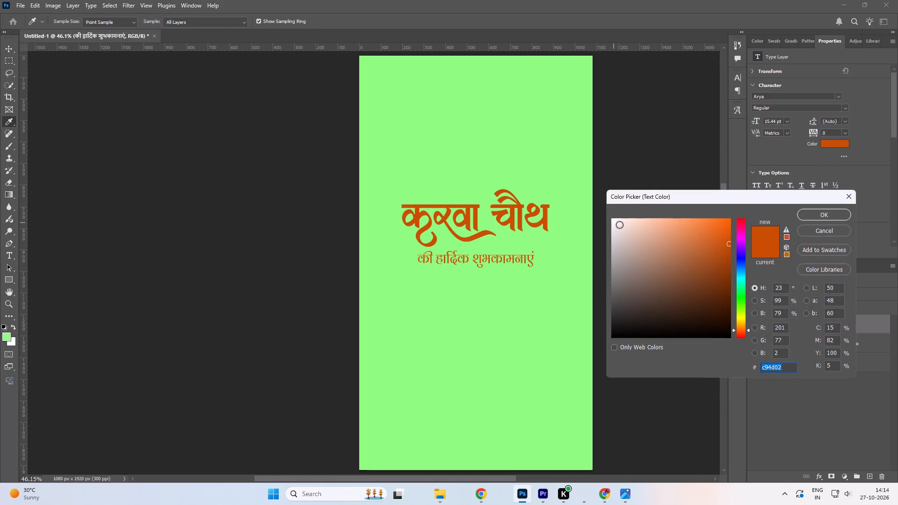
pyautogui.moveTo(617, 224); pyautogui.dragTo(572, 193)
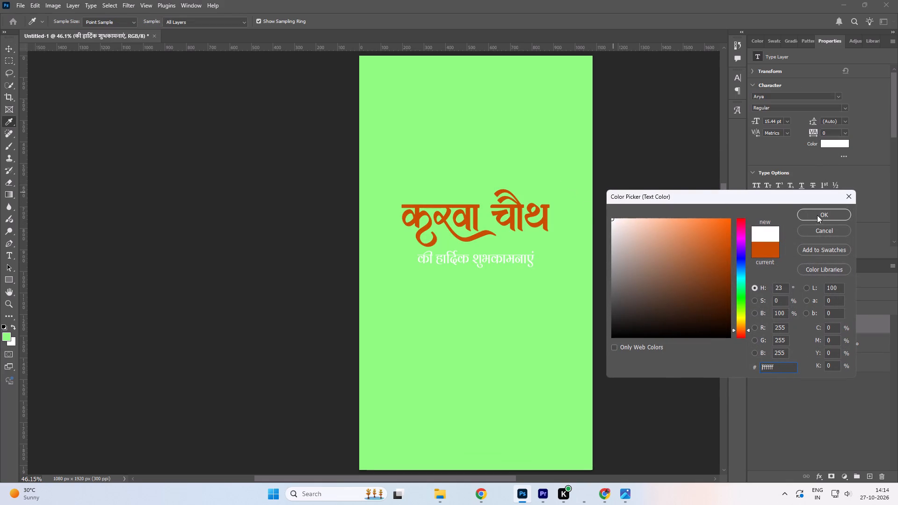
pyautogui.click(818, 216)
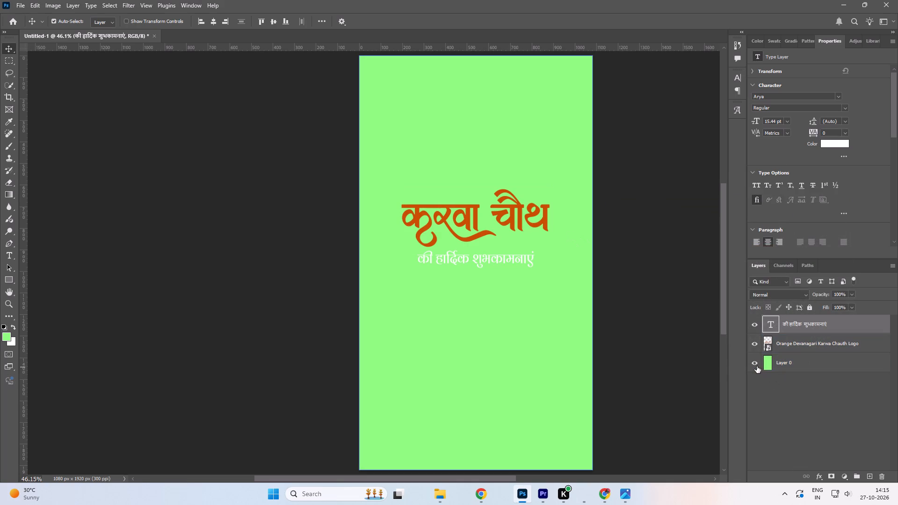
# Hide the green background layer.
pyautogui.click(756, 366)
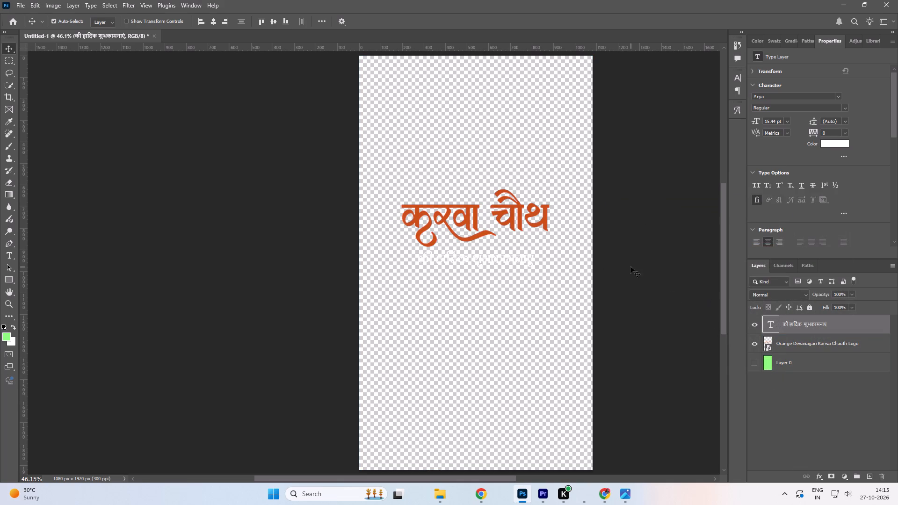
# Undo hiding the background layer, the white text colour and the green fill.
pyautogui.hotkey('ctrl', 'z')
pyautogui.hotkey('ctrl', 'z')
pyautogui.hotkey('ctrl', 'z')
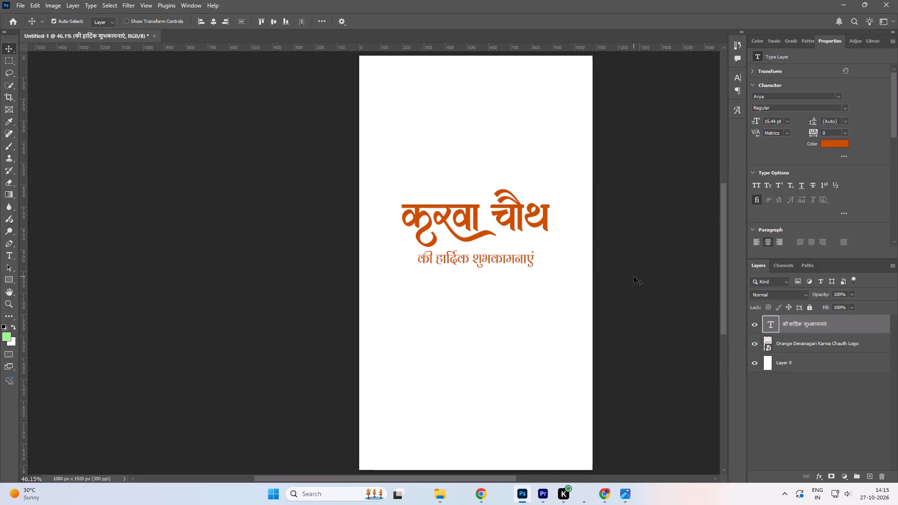
# Add a Multiply drop shadow to the करवा चौथ lettering with 50% opacity, a 56° angle and 7 px distance.
pyautogui.click(475, 262)
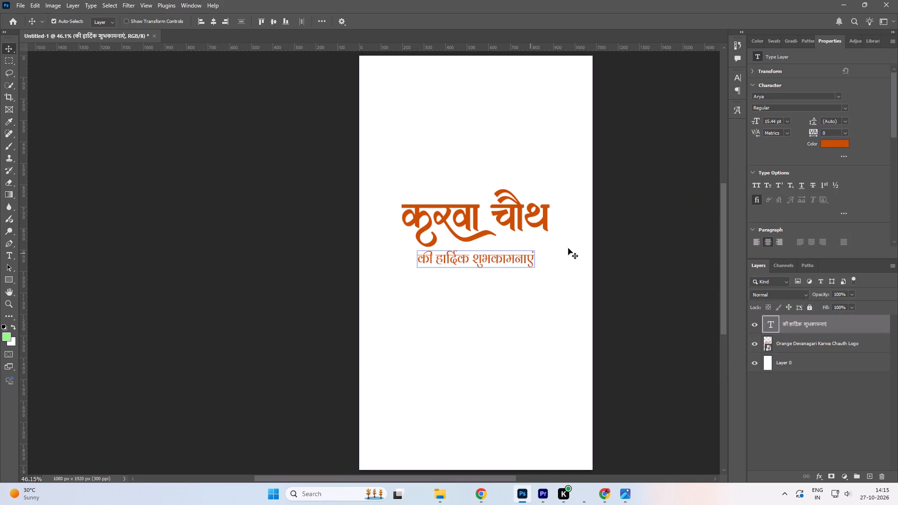
pyautogui.click(539, 220)
pyautogui.click(522, 225)
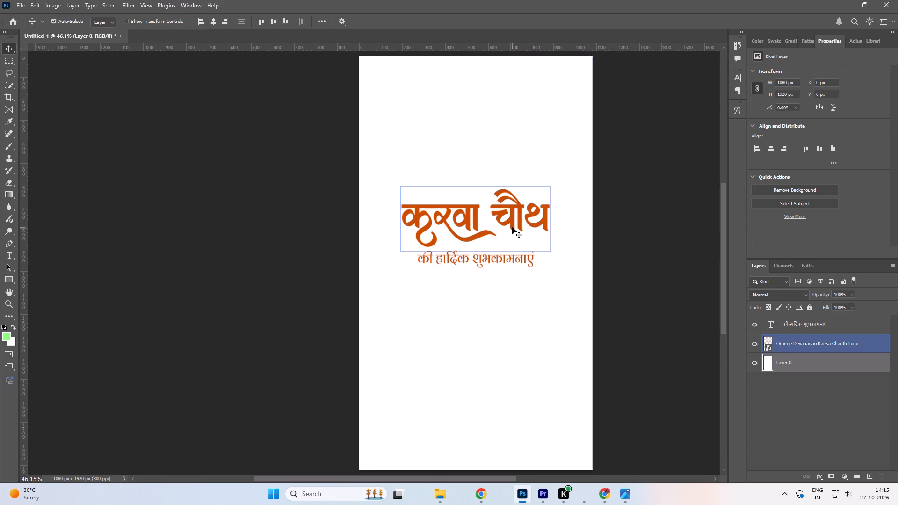
pyautogui.click(512, 227)
pyautogui.click(821, 479)
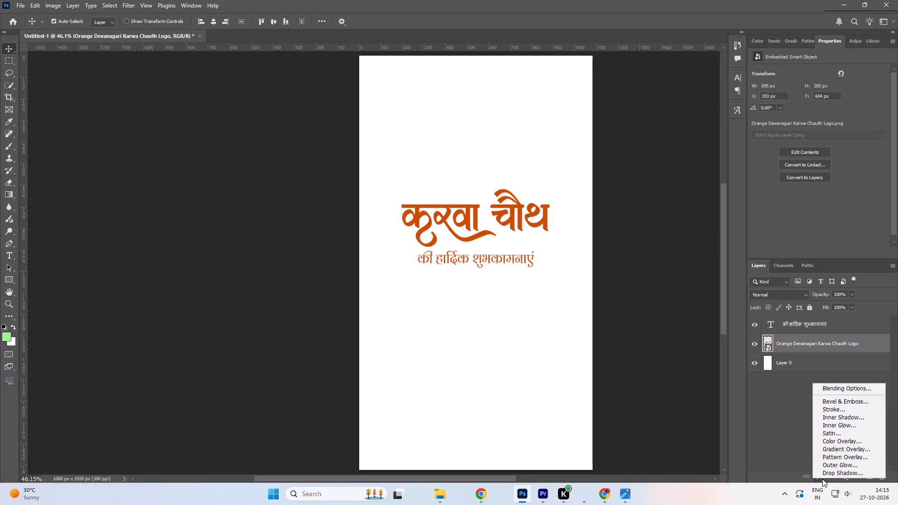
pyautogui.click(828, 474)
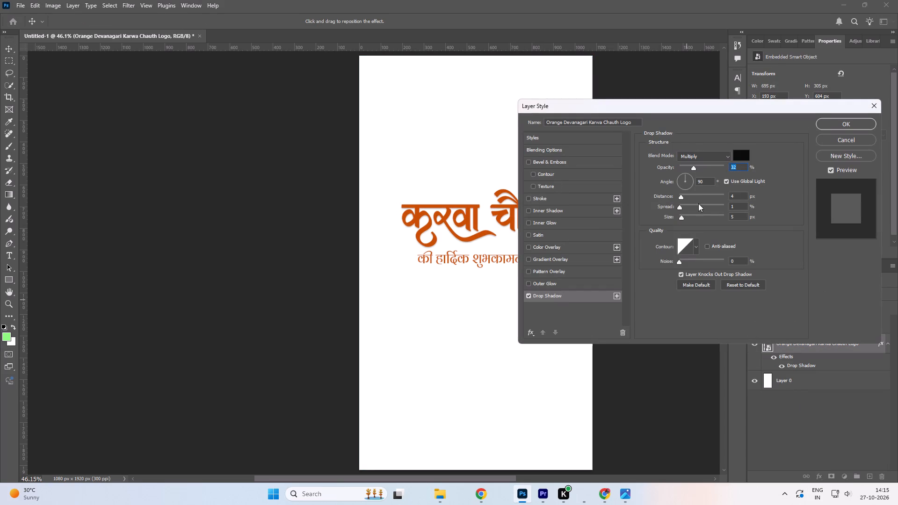
pyautogui.click(466, 221)
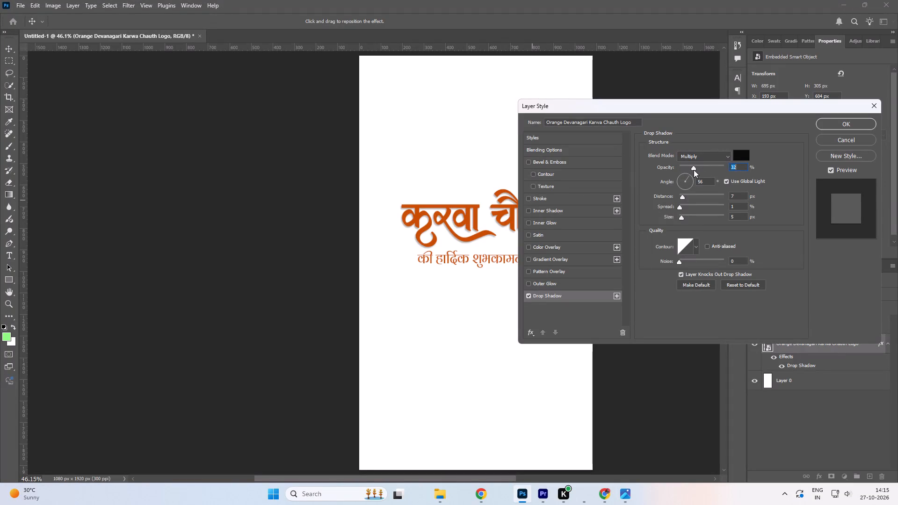
pyautogui.moveTo(695, 168); pyautogui.dragTo(701, 168)
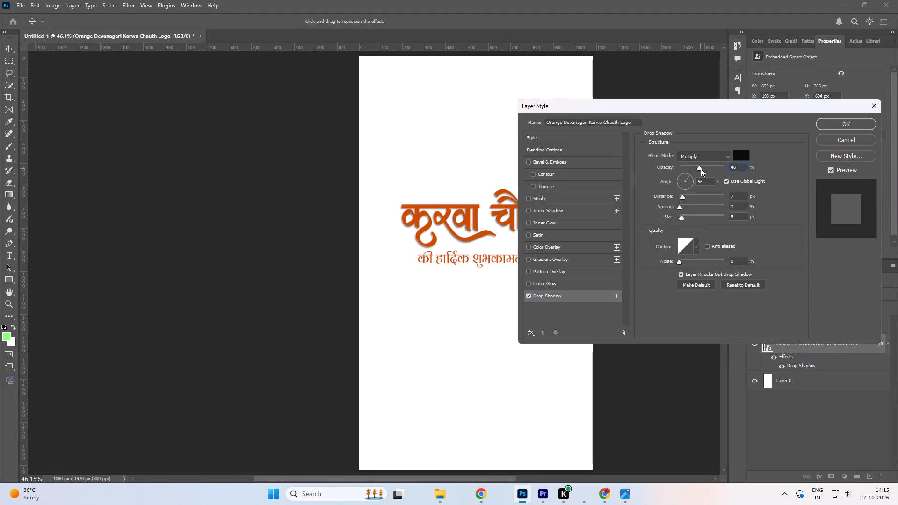
pyautogui.moveTo(701, 168); pyautogui.dragTo(702, 168)
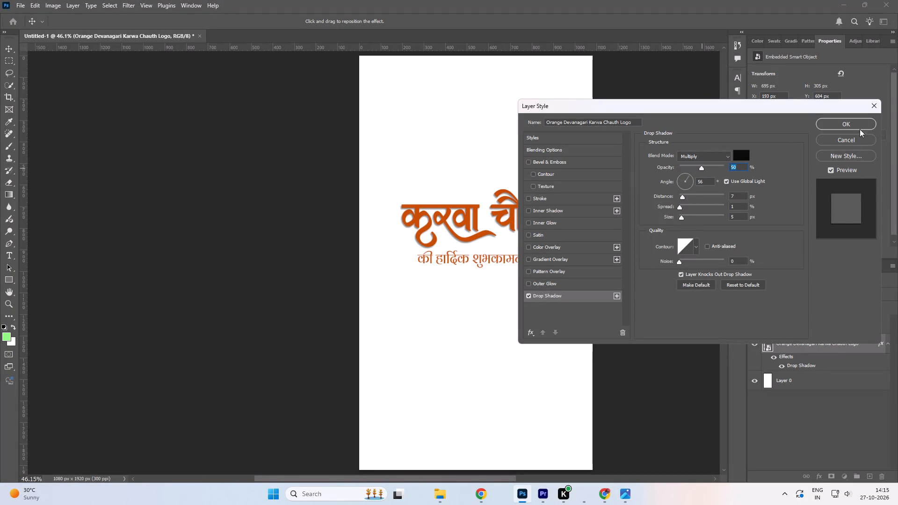
pyautogui.click(860, 122)
# Set the foreground colour to bright yellow and fill the white background layer, Layer 0, with it.
pyautogui.click(500, 261)
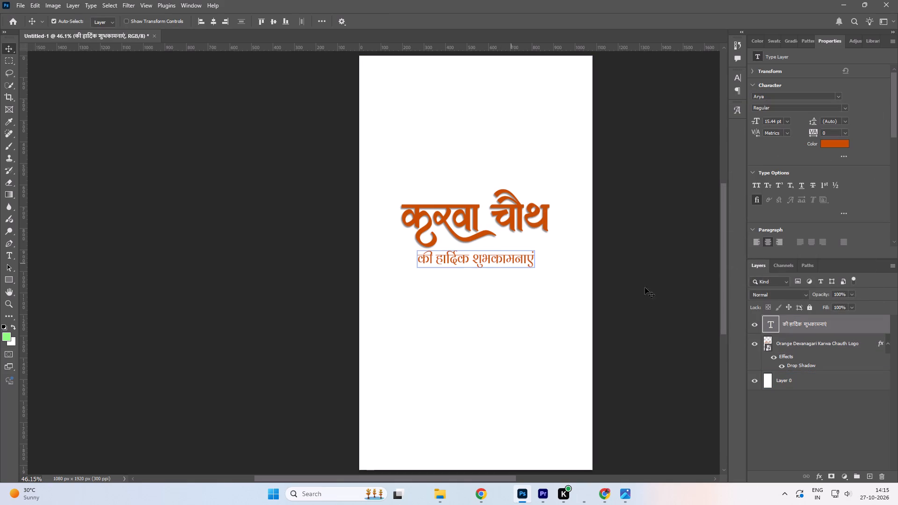
pyautogui.click(779, 382)
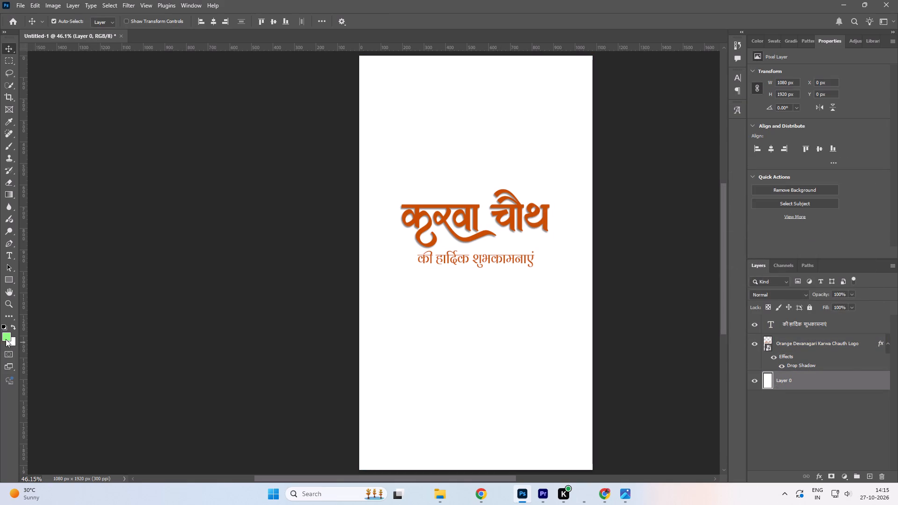
pyautogui.click(6, 339)
pyautogui.moveTo(743, 319); pyautogui.dragTo(748, 319)
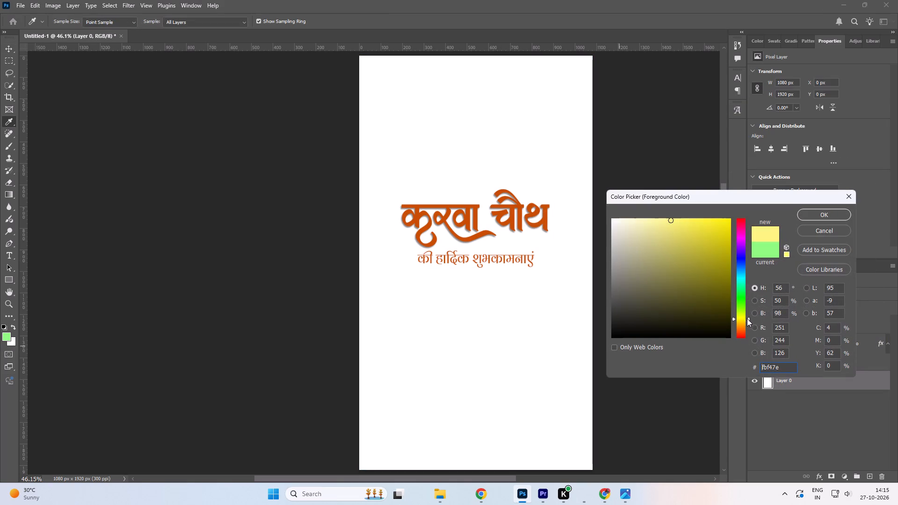
pyautogui.moveTo(720, 238); pyautogui.dragTo(665, 214)
pyautogui.moveTo(665, 214); pyautogui.dragTo(697, 204)
pyautogui.click(841, 218)
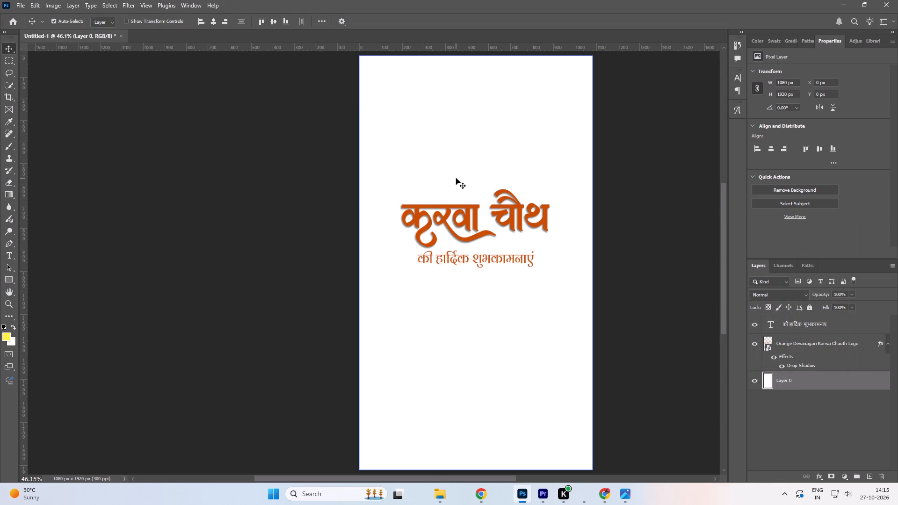
pyautogui.hotkey('alt', 'BackSpace')
# Change the greeting line's text colour from orange to white.
pyautogui.click(490, 258)
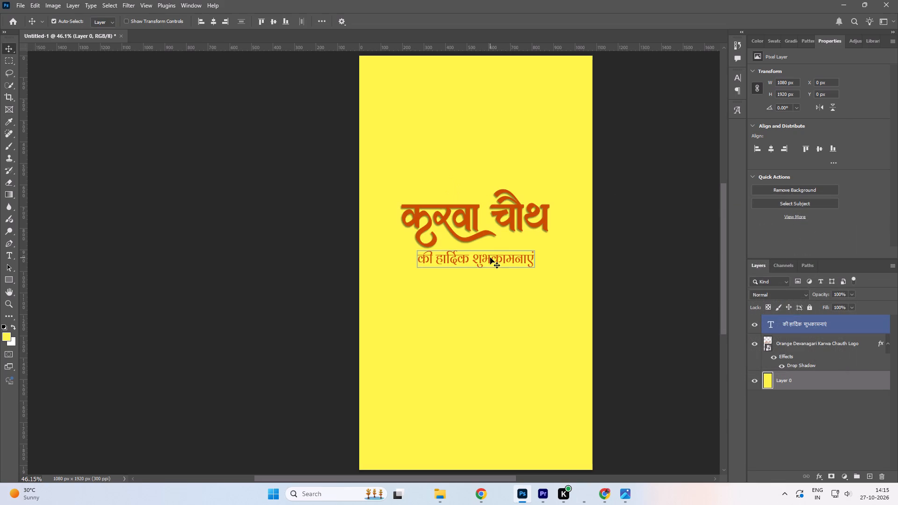
pyautogui.click(825, 146)
pyautogui.moveTo(615, 223); pyautogui.dragTo(615, 222)
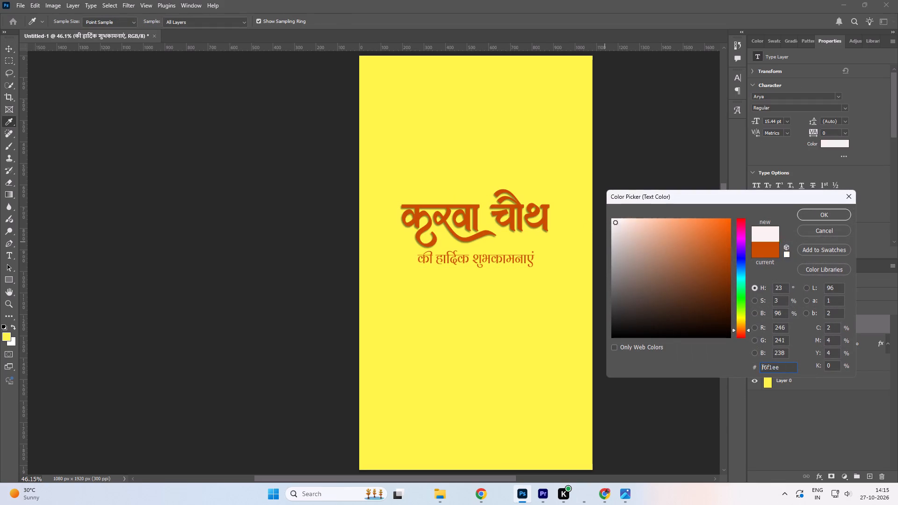
pyautogui.moveTo(615, 222); pyautogui.dragTo(579, 198)
pyautogui.click(836, 213)
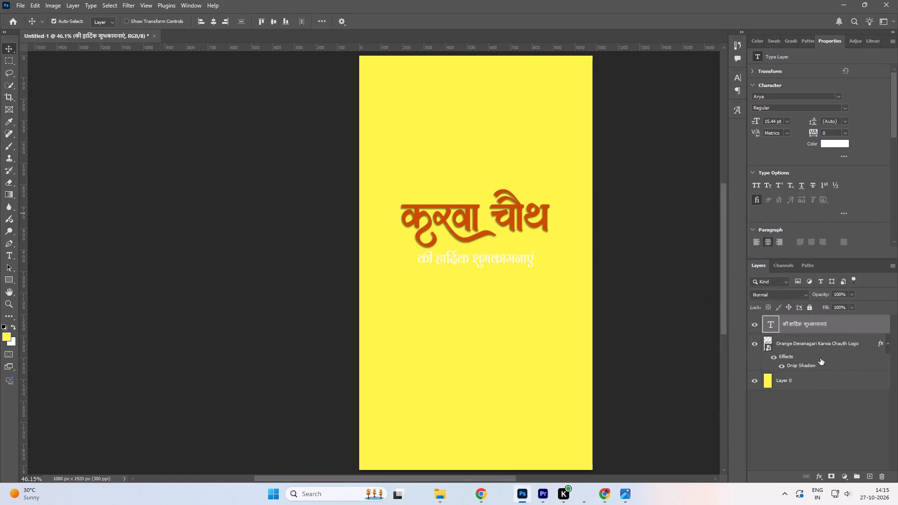
# Add a Multiply drop shadow to the white greeting line with 50% opacity, a -26° angle and 2 px distance.
pyautogui.click(819, 478)
pyautogui.click(824, 471)
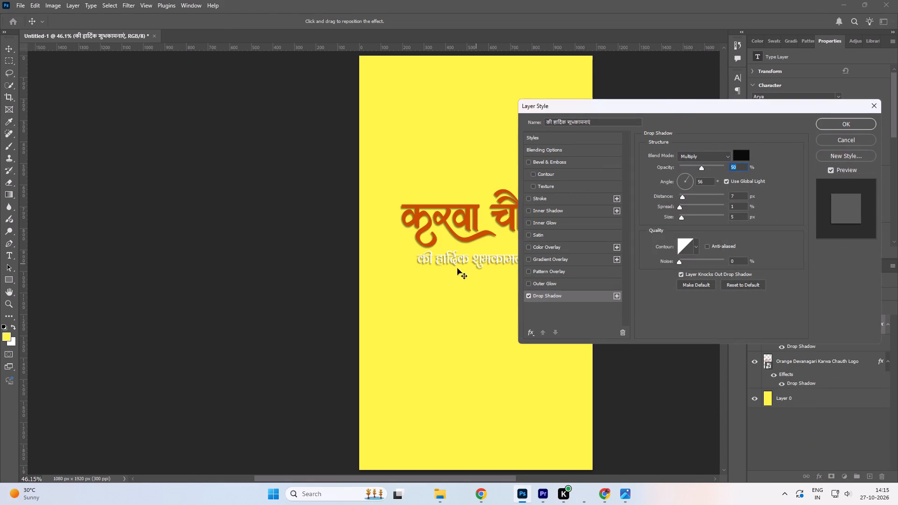
pyautogui.click(463, 262)
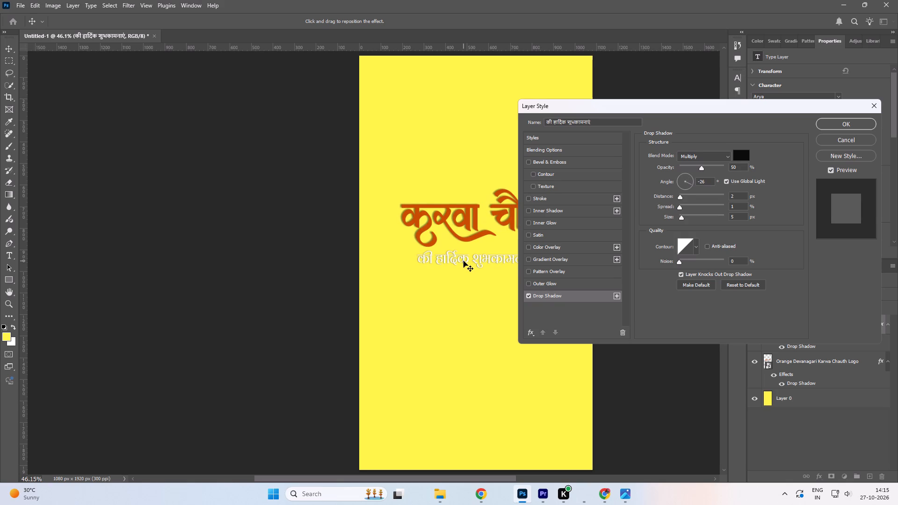
pyautogui.click(827, 124)
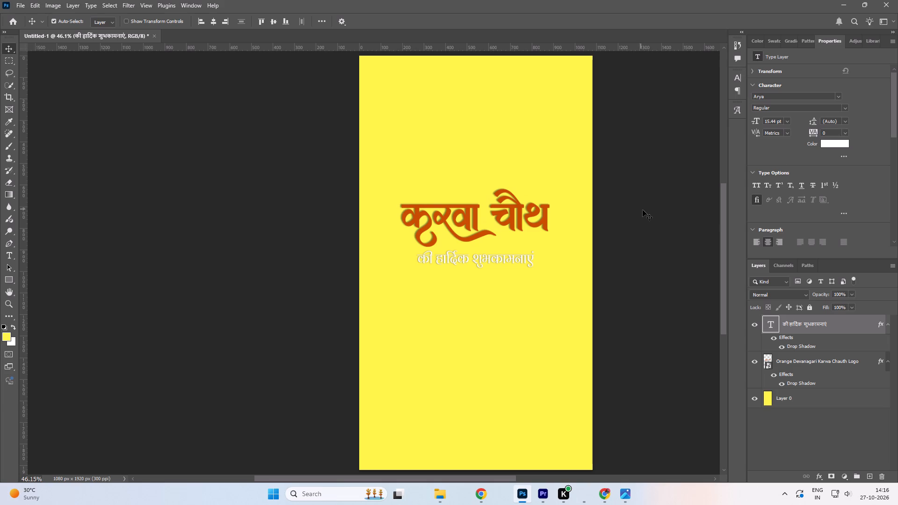
# Save the document as a Photoshop file named krwa chauth text in the Agarwal > DAILY POST folder, with Maximize Compatibility on.
pyautogui.hotkey('ctrl', 's')
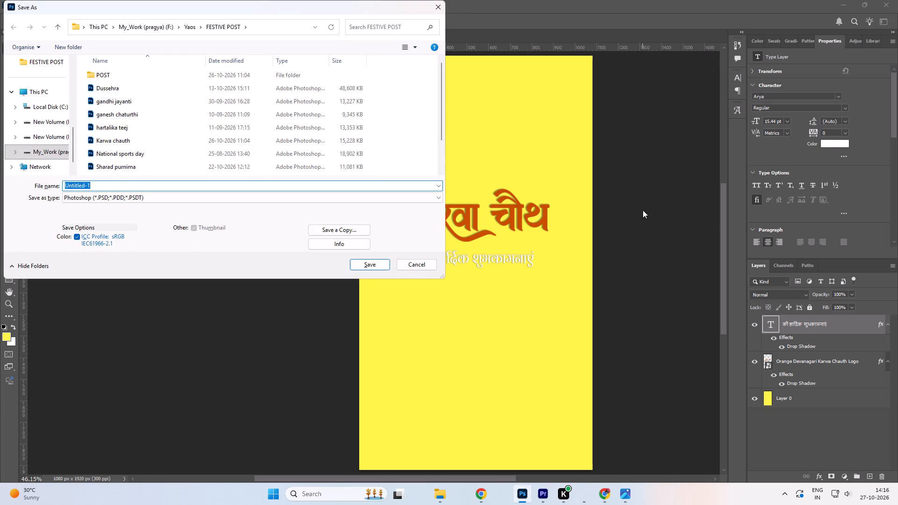
pyautogui.press('BackSpace')
pyautogui.press('BackSpace')
pyautogui.press('BackSpace')
pyautogui.press('BackSpace')
pyautogui.write('krwa rext')
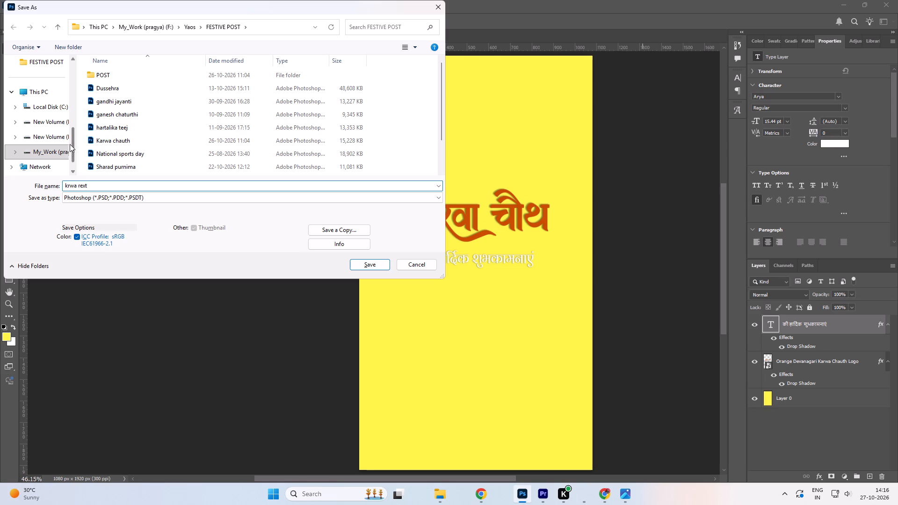
pyautogui.click(51, 156)
pyautogui.doubleClick(134, 68)
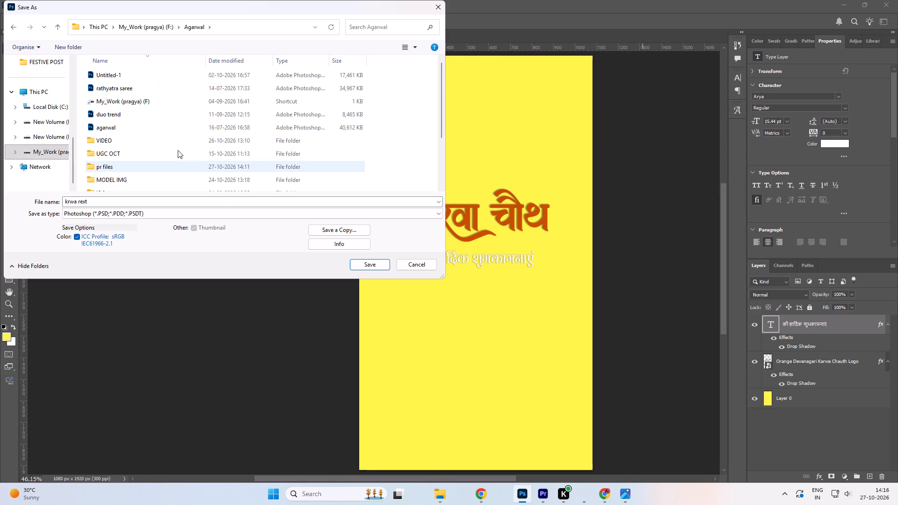
pyautogui.scroll(-4, 178, 143)
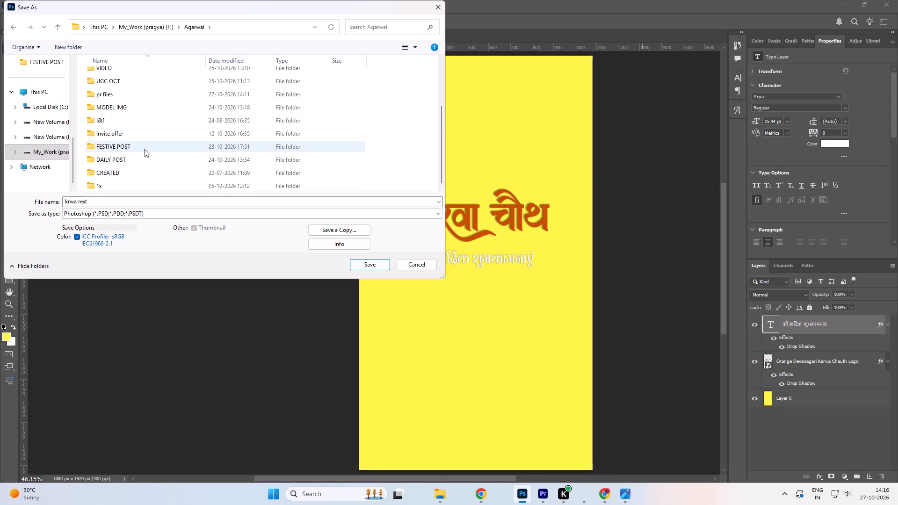
pyautogui.doubleClick(137, 156)
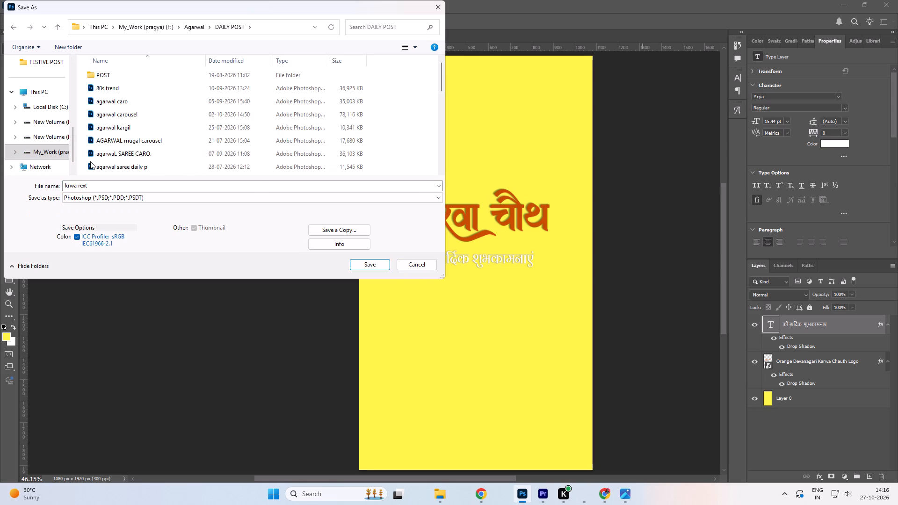
pyautogui.click(79, 182)
pyautogui.moveTo(89, 185); pyautogui.dragTo(78, 187)
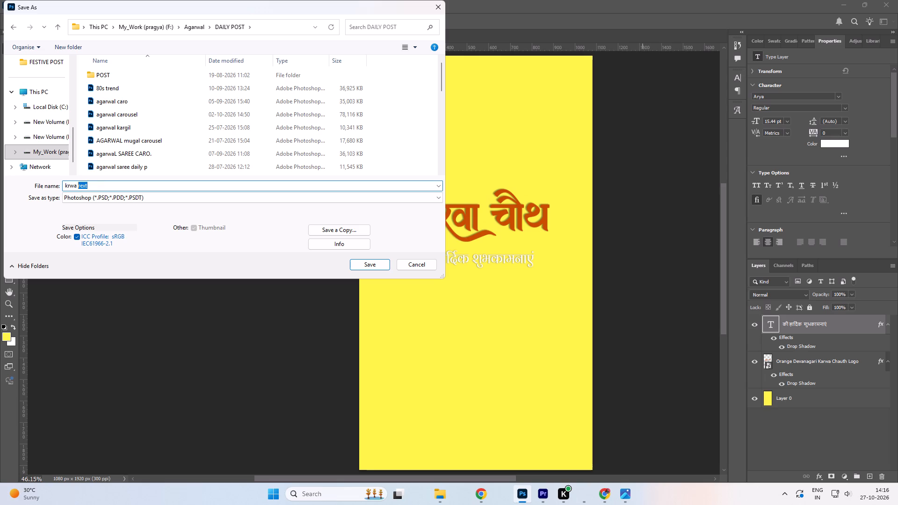
pyautogui.moveTo(78, 187); pyautogui.dragTo(76, 188)
pyautogui.press('BackSpace')
pyautogui.press('space')
pyautogui.write('chauth text')
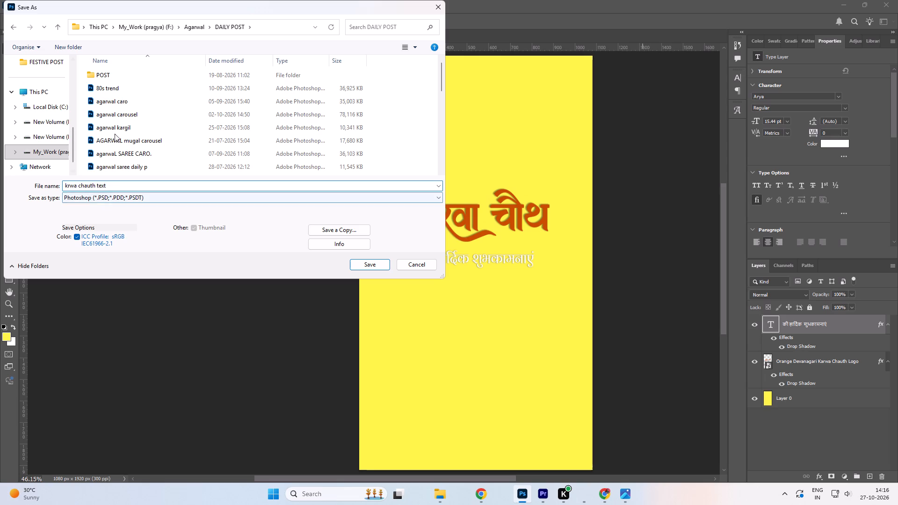
pyautogui.click(373, 265)
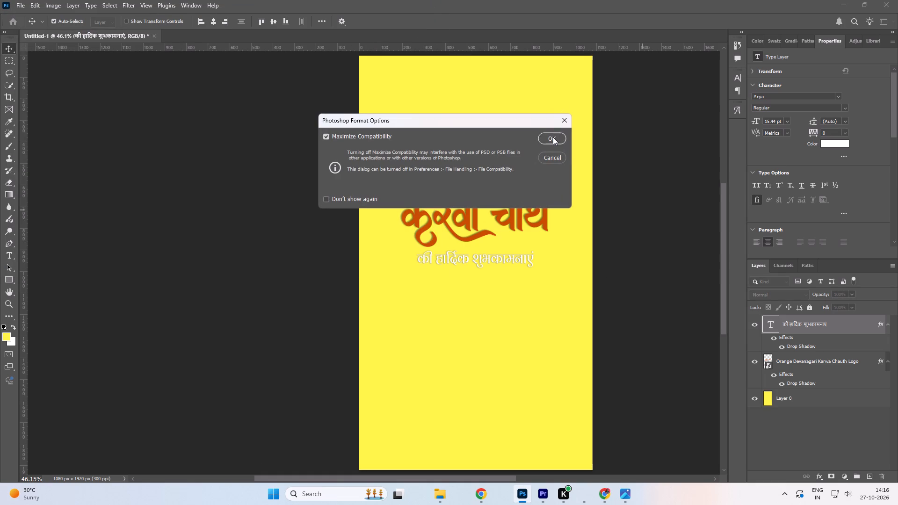
pyautogui.click(553, 137)
# Nudge the greeting line slightly up towards the करवा चौथ lettering, checking it with the yellow Layer 0 hidden and shown again.
pyautogui.click(755, 398)
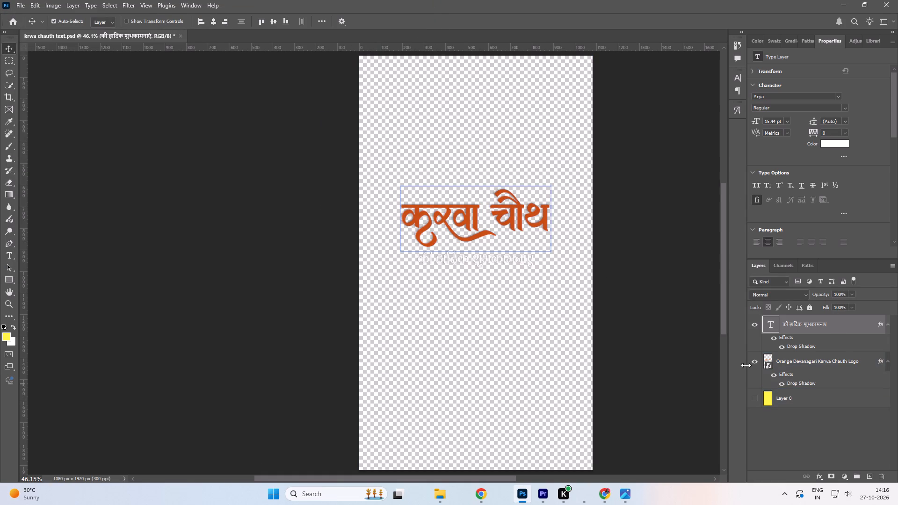
pyautogui.click(460, 260)
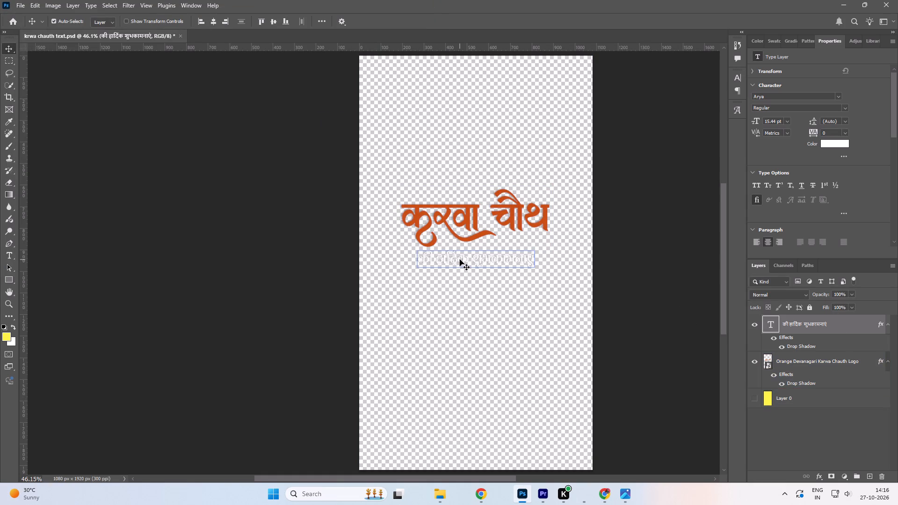
pyautogui.press('Up')
pyautogui.press('Up')
pyautogui.press('Up')
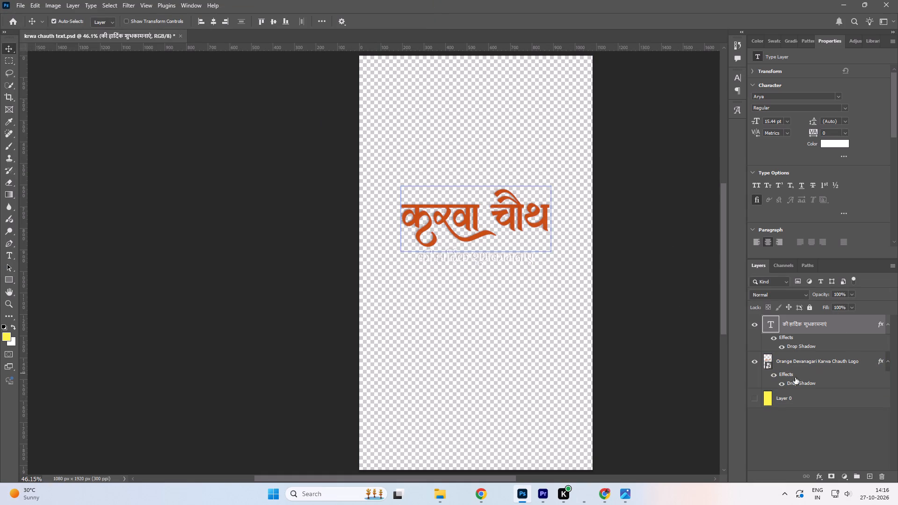
pyautogui.click(754, 399)
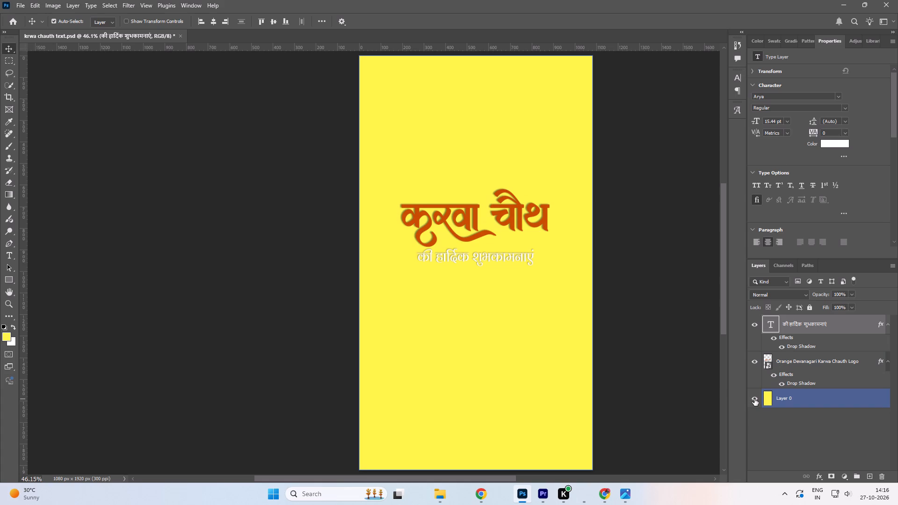
pyautogui.press('Down')
# Scale the greeting line down to about 81% (12.5 pt) and move it up close beneath the करवा चौथ lettering.
pyautogui.click(488, 260)
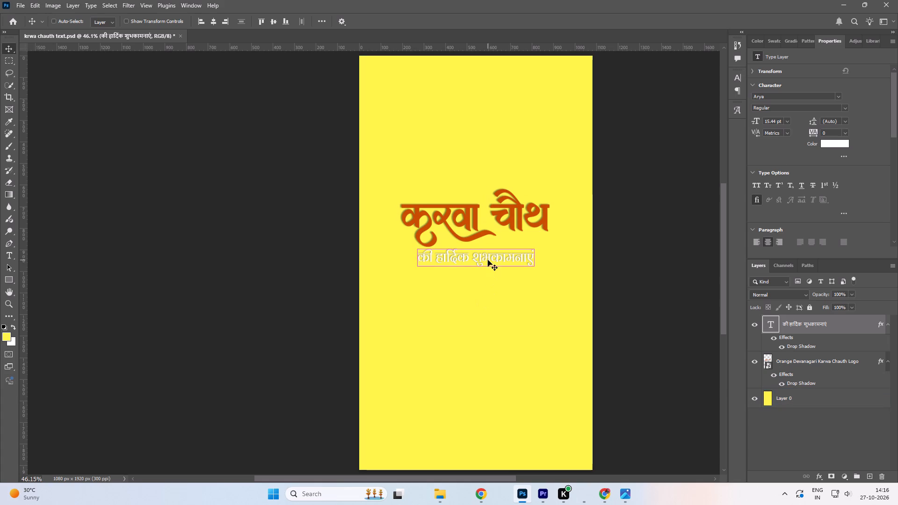
pyautogui.hotkey('ctrl', 't')
pyautogui.moveTo(418, 268); pyautogui.dragTo(441, 268)
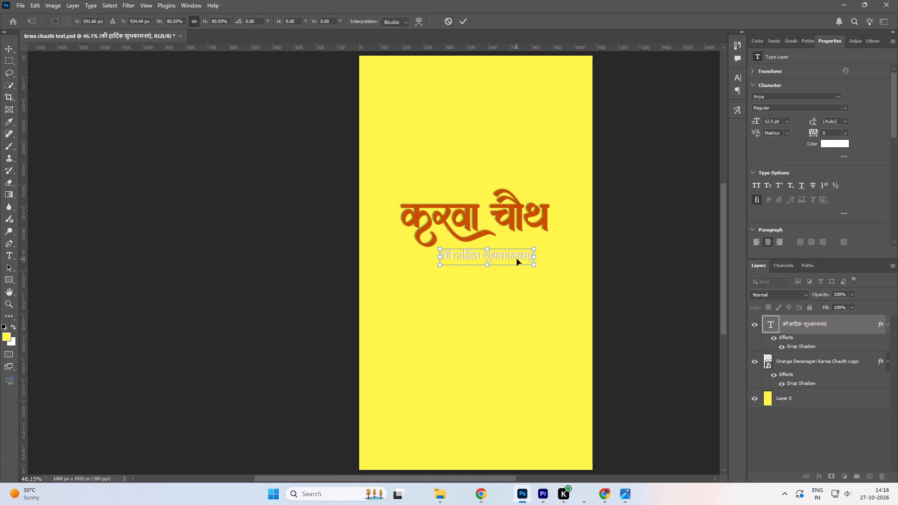
pyautogui.moveTo(506, 259); pyautogui.dragTo(512, 252)
pyautogui.click(611, 208)
pyautogui.click(654, 212)
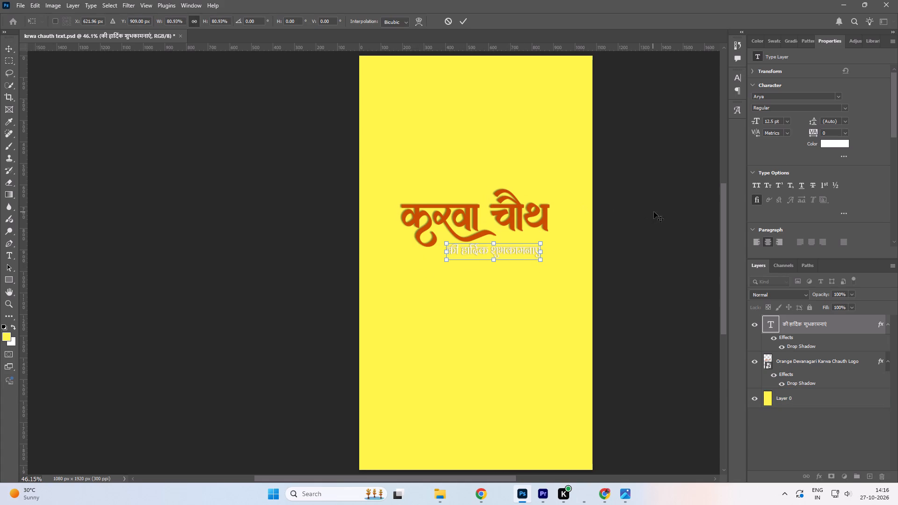
pyautogui.moveTo(490, 251); pyautogui.dragTo(485, 253)
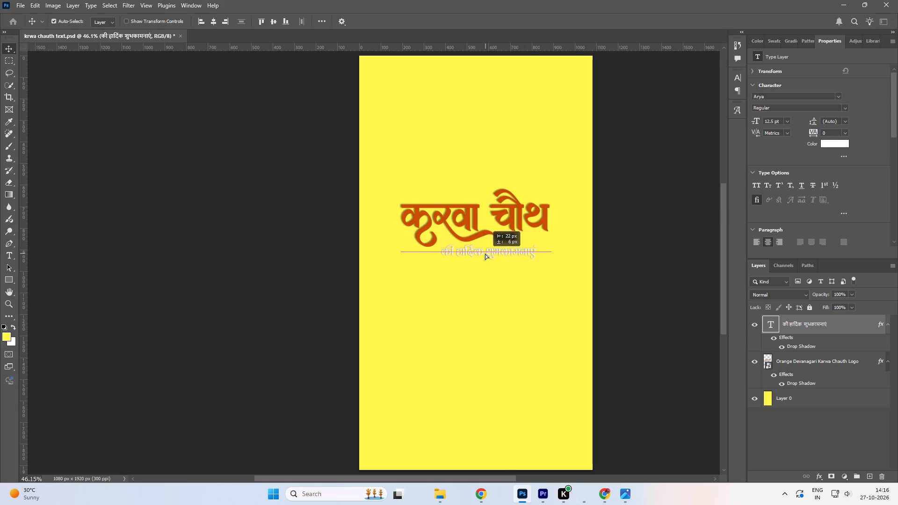
pyautogui.moveTo(485, 253); pyautogui.dragTo(484, 253)
# Enlarge the greeting line to about 117% (14.63 pt) so its right end aligns with the lettering's right edge.
pyautogui.click(488, 252)
pyautogui.hotkey('ctrl', 't')
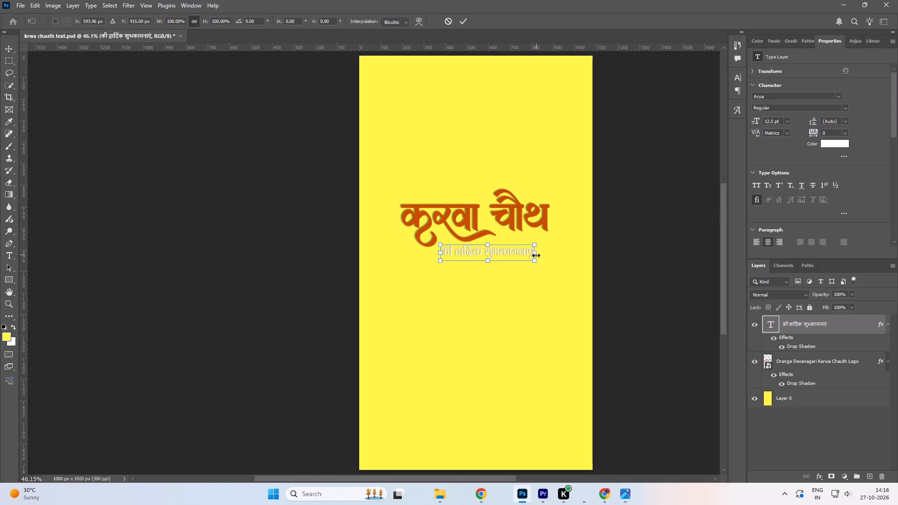
pyautogui.moveTo(536, 253); pyautogui.dragTo(550, 255)
pyautogui.click(516, 251)
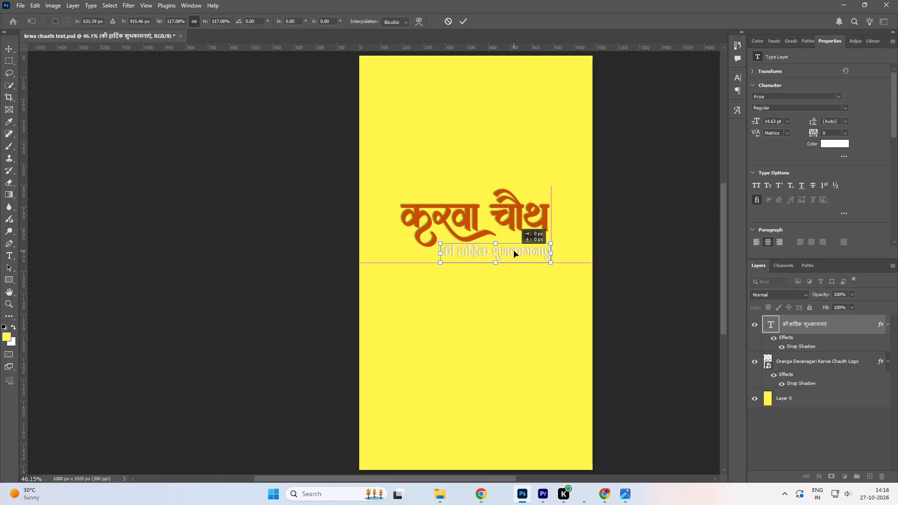
pyautogui.click(463, 19)
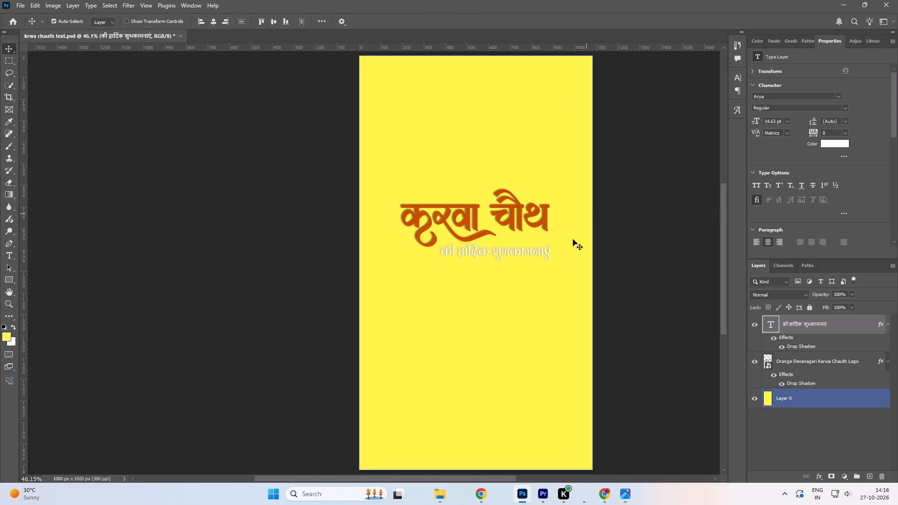
# Nudge the greeting line slightly left and up so it tucks closely under the tail of the करवा चौथ lettering.
pyautogui.click(520, 249)
pyautogui.press('Left')
pyautogui.press('Left')
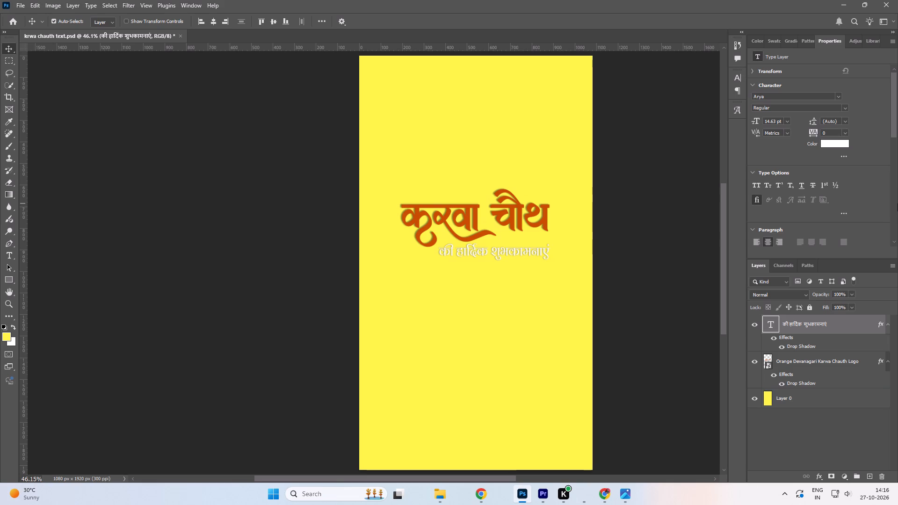
pyautogui.press('Left')
pyautogui.press('Up')
pyautogui.press('Up')
pyautogui.press('Up')
pyautogui.press('Up')
pyautogui.press('Up')
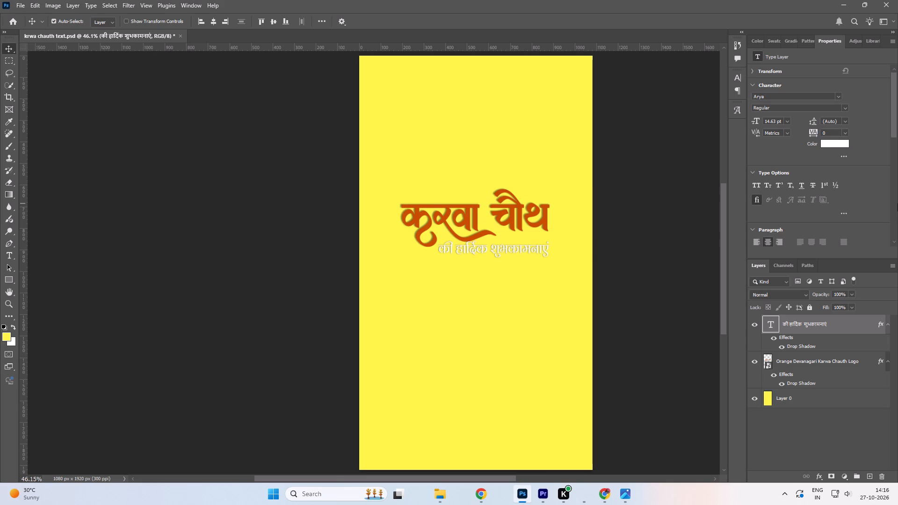
pyautogui.press('Up')
pyautogui.press('Up')
pyautogui.press('Up')
pyautogui.press('Down')
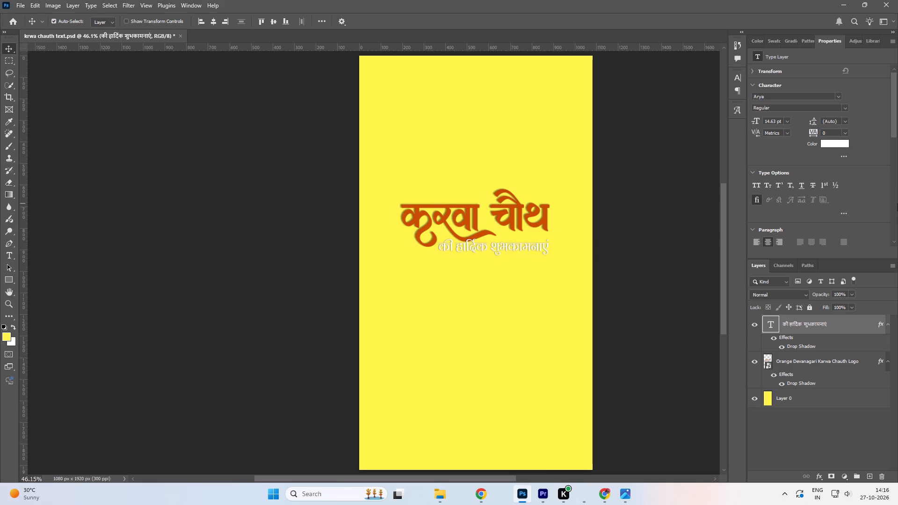
pyautogui.press('Down')
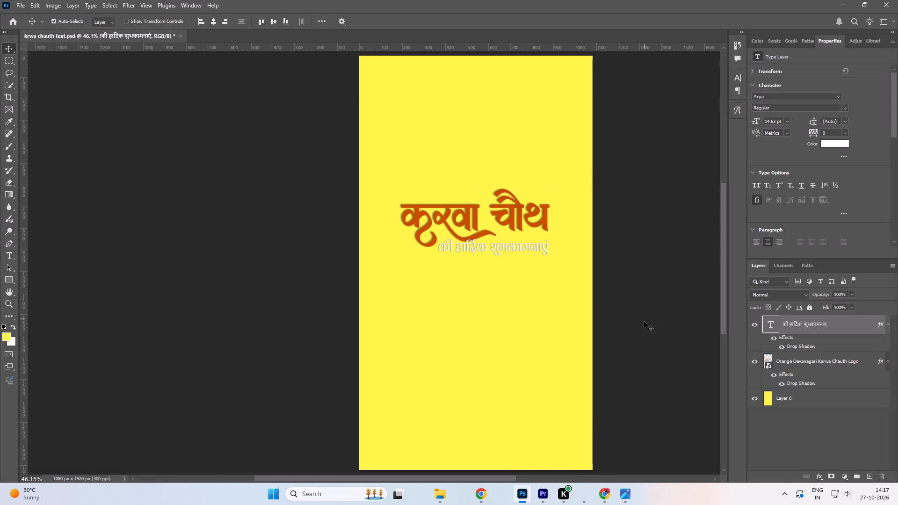
# Save the changes to the krwa chauth text document.
pyautogui.hotkey('ctrl', 's')
pyautogui.hotkey('ctrl', 's')
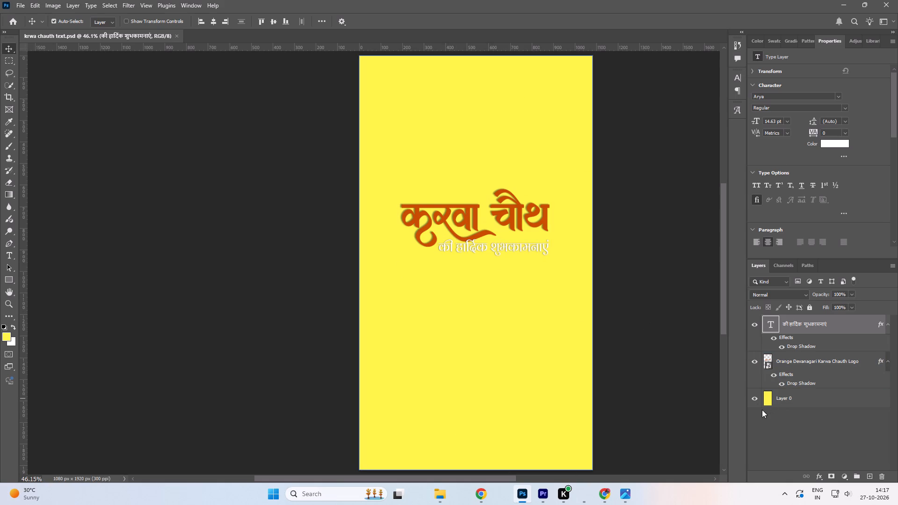
# Hide the yellow background Layer 0 so only the title artwork remains on transparency.
pyautogui.click(755, 399)
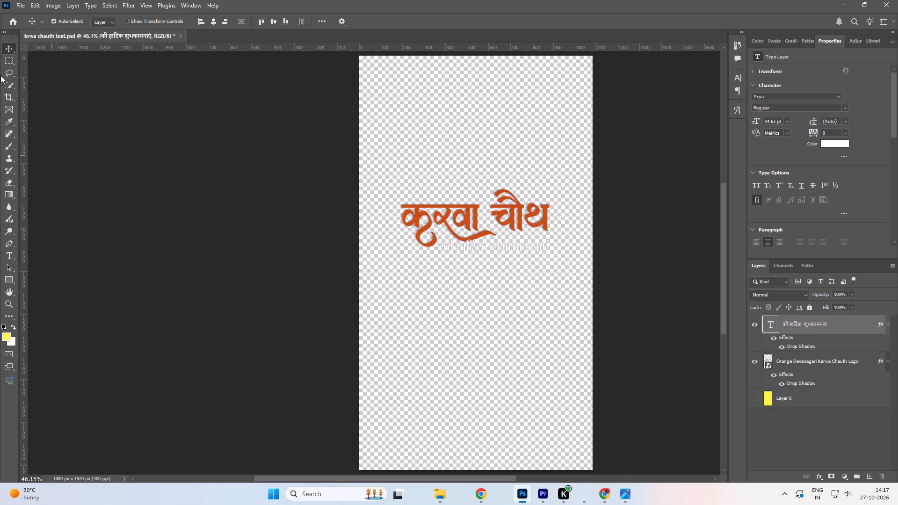
# Open Export As for the title document and set the file format to PNG.
pyautogui.click(22, 4)
pyautogui.click(60, 155)
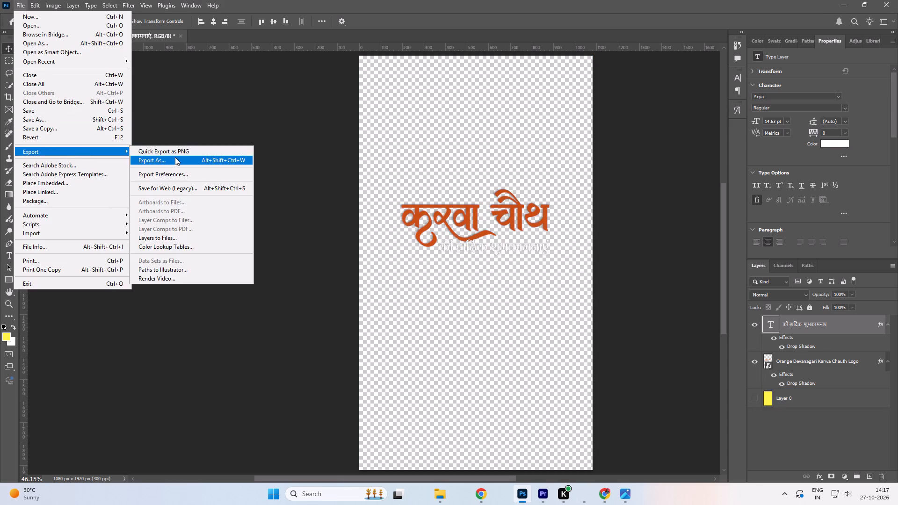
pyautogui.click(175, 161)
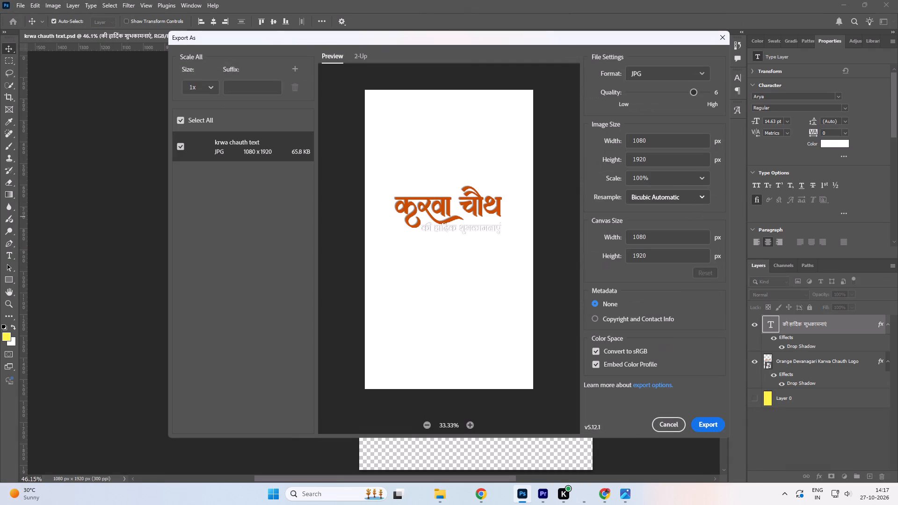
pyautogui.click(697, 73)
pyautogui.click(661, 91)
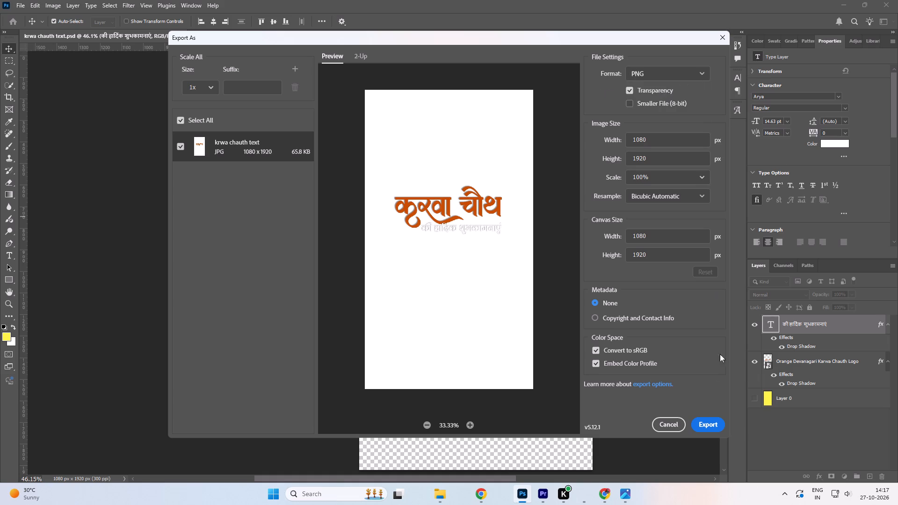
# Export the PNG as krwa chauth text into the POST folder under Agarwal > DAILY POST on drive F.
pyautogui.click(708, 423)
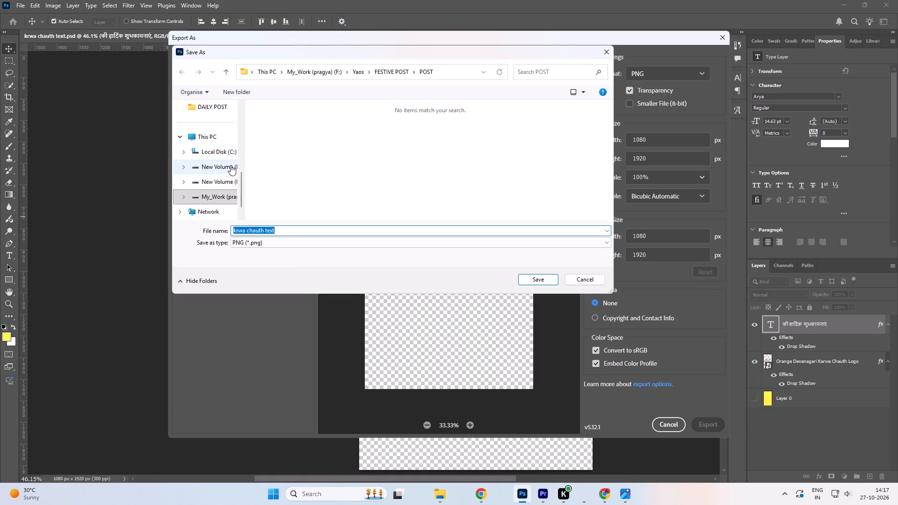
pyautogui.click(206, 204)
pyautogui.click(210, 197)
pyautogui.doubleClick(290, 112)
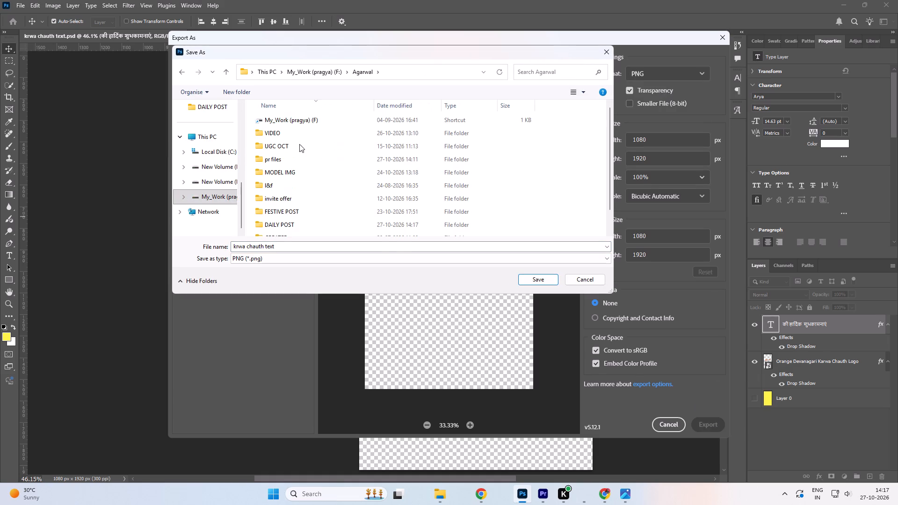
pyautogui.scroll(-1, 299, 166)
pyautogui.doubleClick(291, 209)
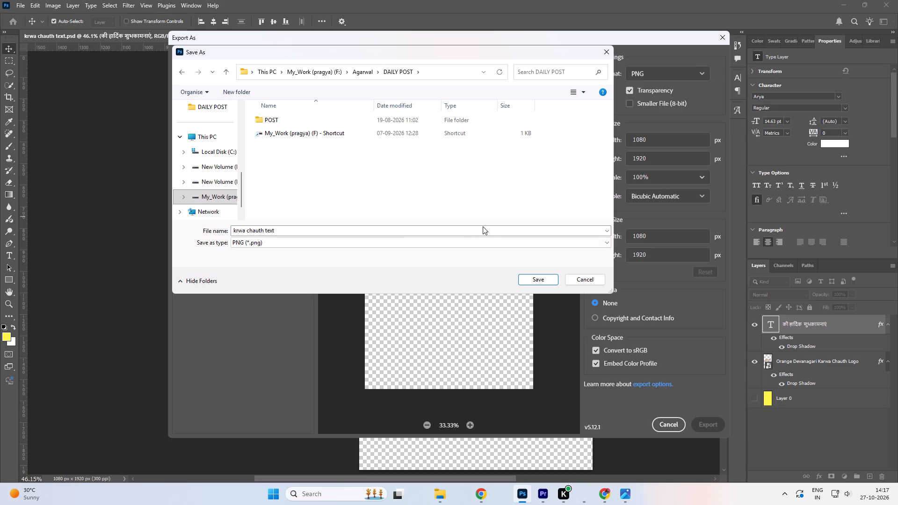
pyautogui.doubleClick(336, 119)
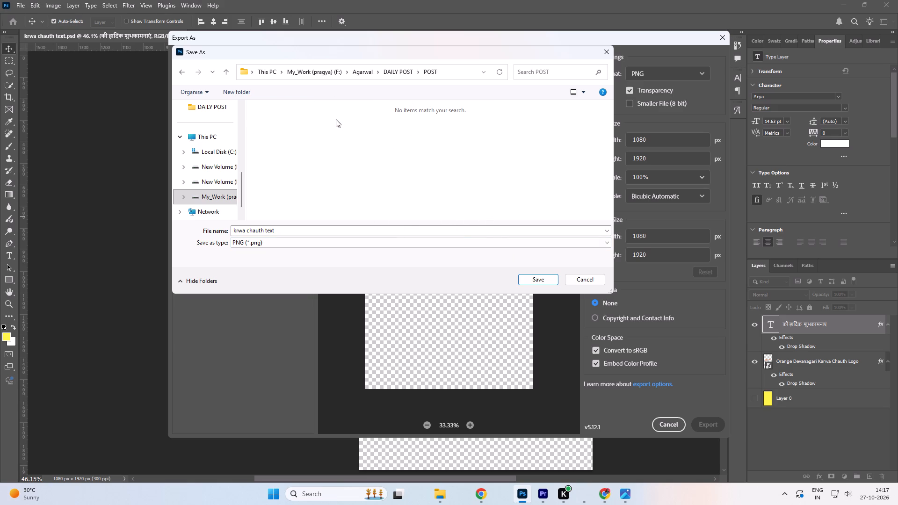
pyautogui.click(180, 70)
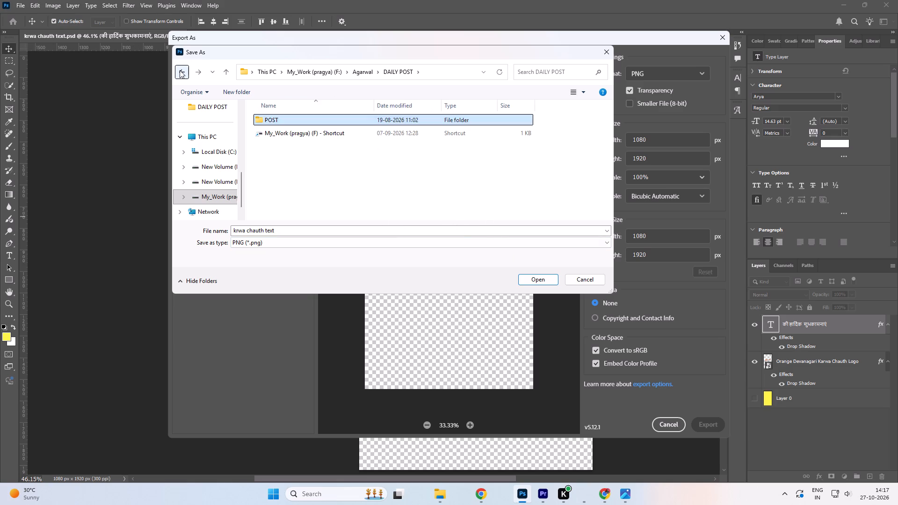
pyautogui.click(180, 70)
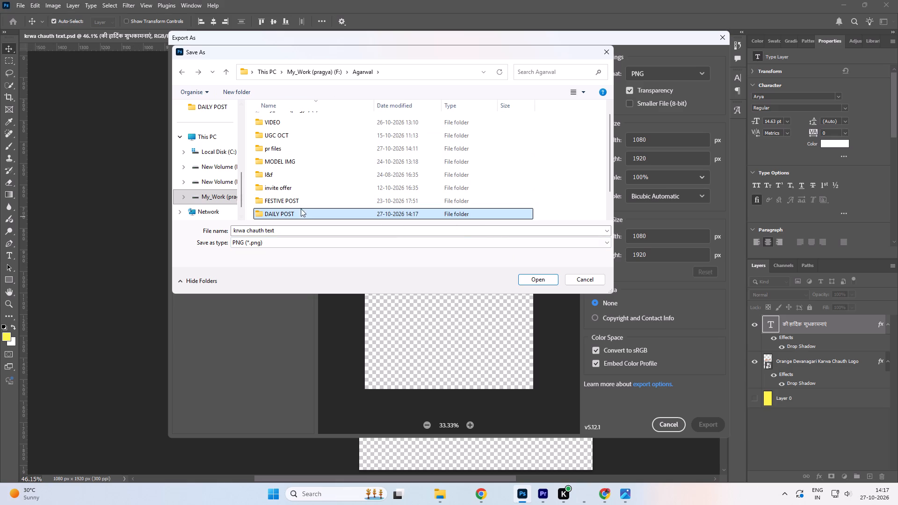
pyautogui.doubleClick(301, 212)
pyautogui.doubleClick(292, 123)
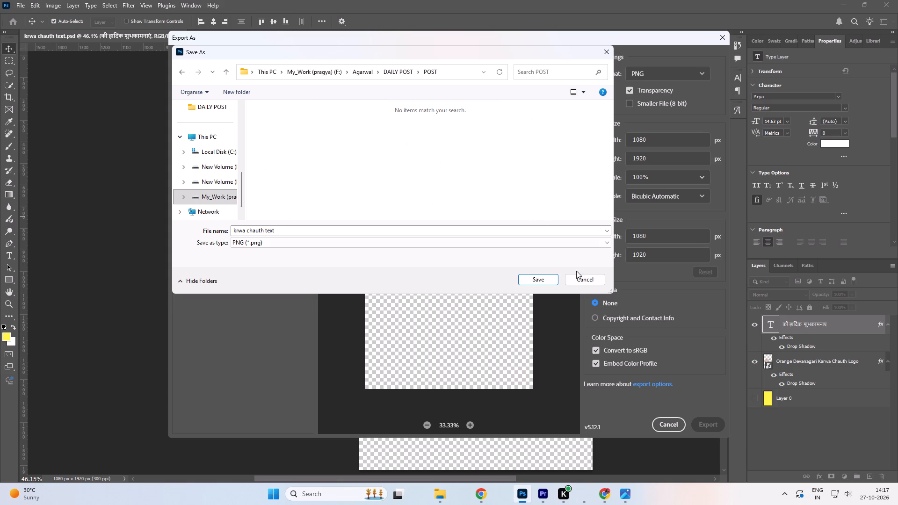
pyautogui.click(552, 275)
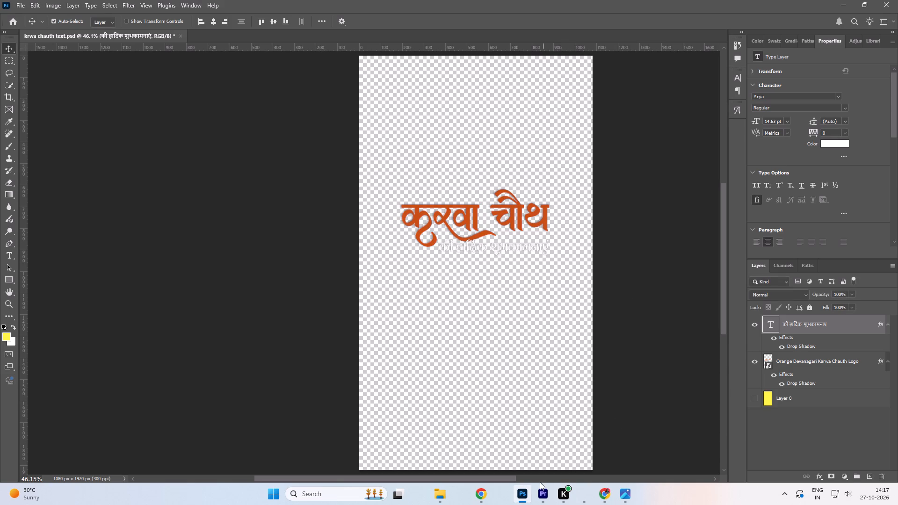
# Switch to Premiere and bring krwa chauth text from the Agarwal > DAILY POST > POST folder onto V1 after the agrwal cta clip.
pyautogui.click(544, 497)
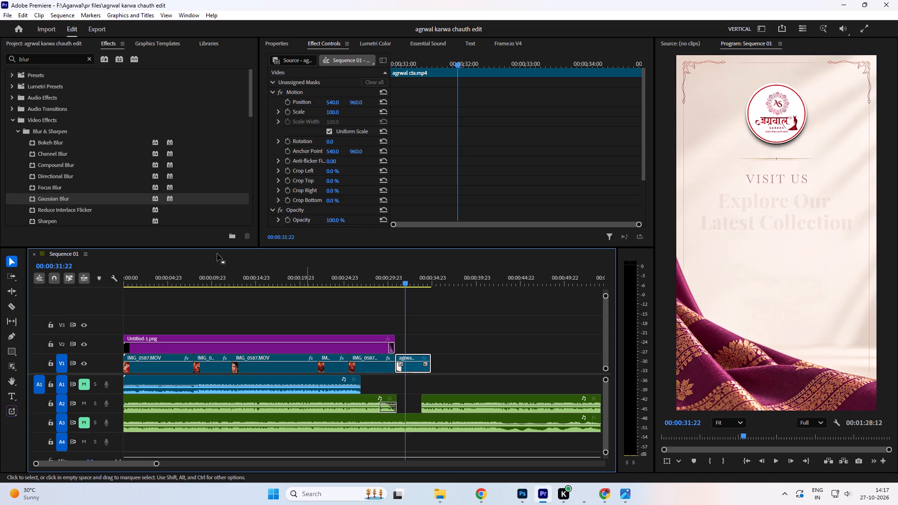
pyautogui.click(441, 498)
pyautogui.click(84, 361)
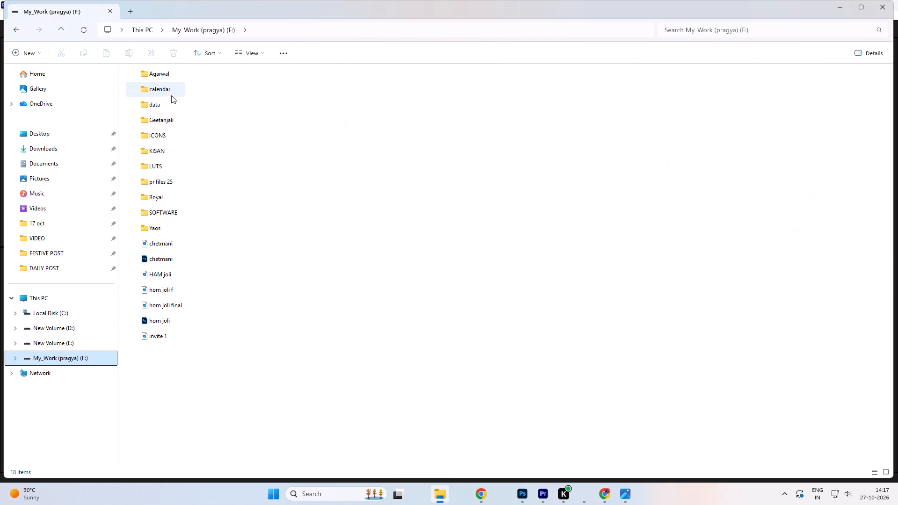
pyautogui.doubleClick(161, 76)
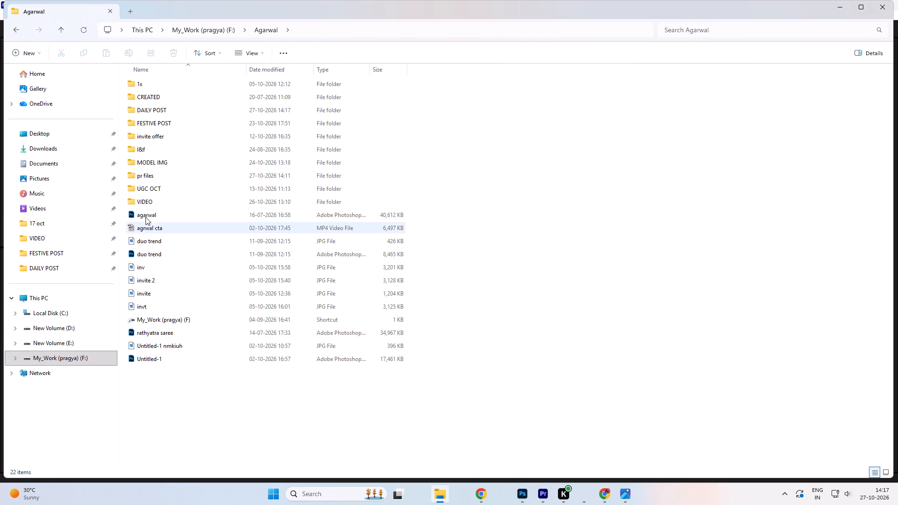
pyautogui.doubleClick(160, 112)
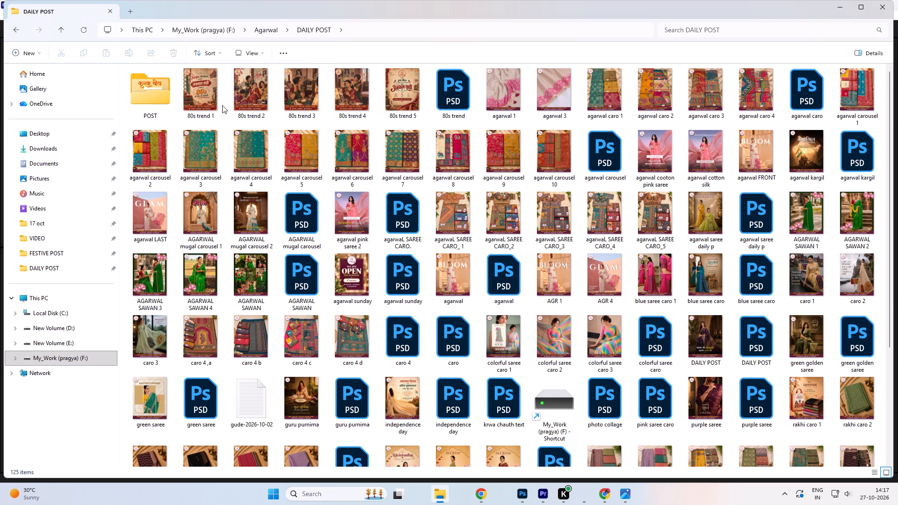
pyautogui.doubleClick(155, 81)
pyautogui.click(151, 87)
pyautogui.moveTo(150, 84); pyautogui.dragTo(187, 137)
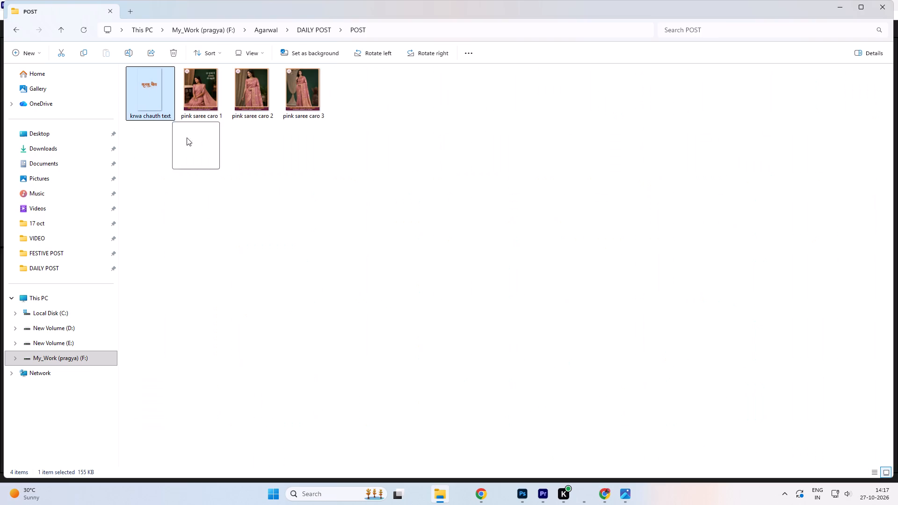
pyautogui.moveTo(187, 137); pyautogui.dragTo(470, 464)
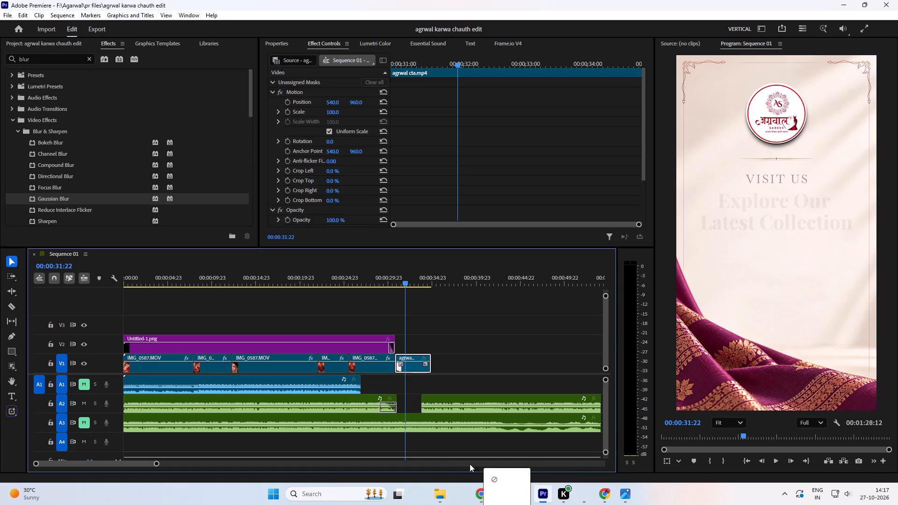
pyautogui.moveTo(470, 464); pyautogui.dragTo(443, 367)
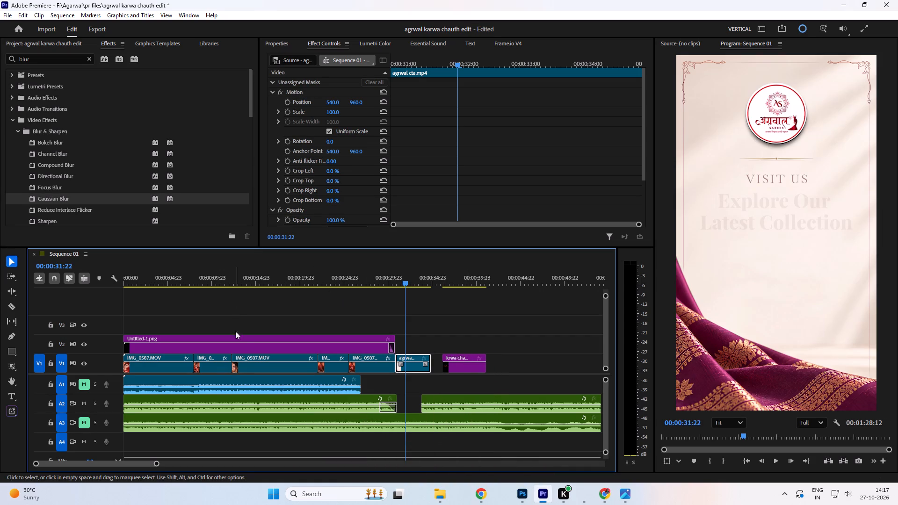
# Move the Untitled-1.png overlay to V3 and place the title clip on V2 beneath it, with their ends aligned.
pyautogui.moveTo(237, 338); pyautogui.dragTo(235, 325)
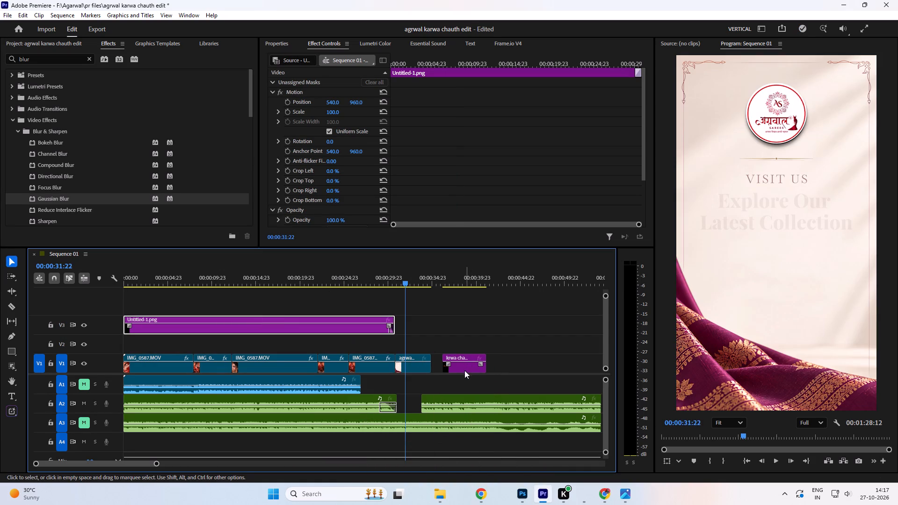
pyautogui.moveTo(463, 369); pyautogui.dragTo(376, 346)
pyautogui.click(376, 346)
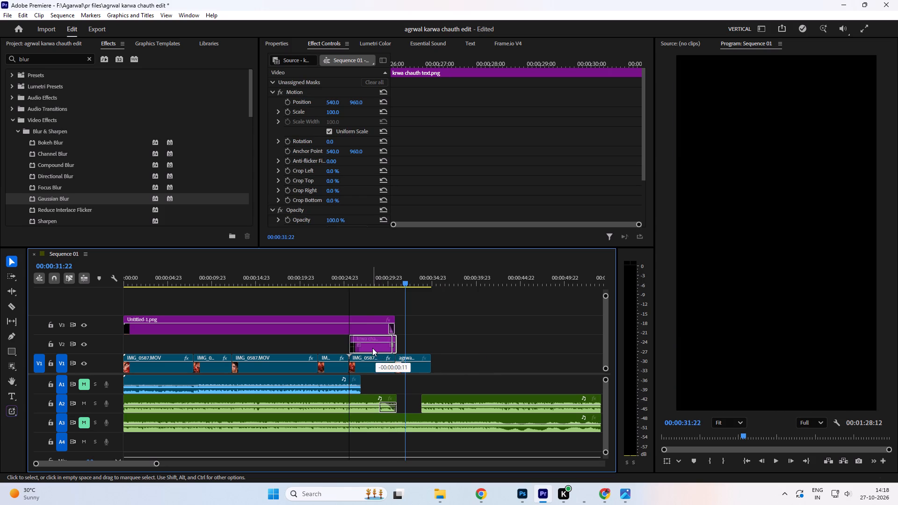
pyautogui.click(374, 349)
# Trim the start of the title clip on V2 to about 27.5 seconds, playing the section back to judge its timing.
pyautogui.click(336, 274)
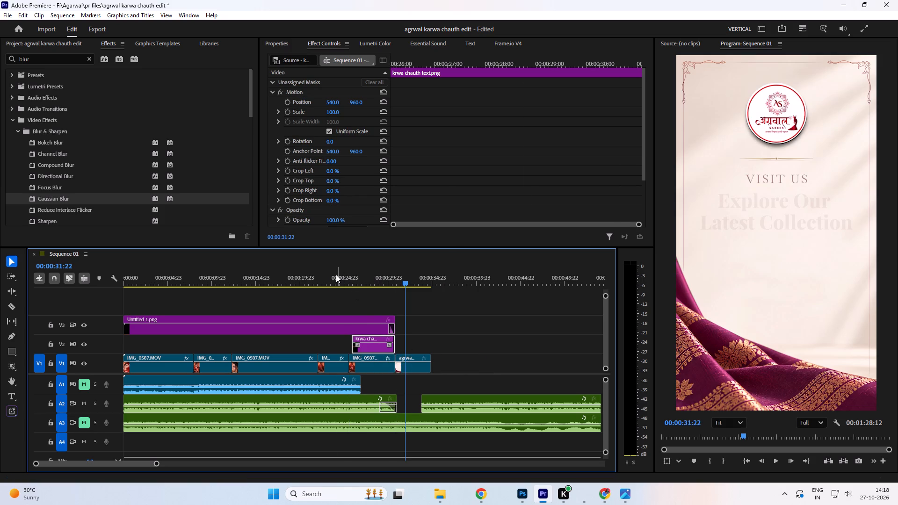
pyautogui.press('space')
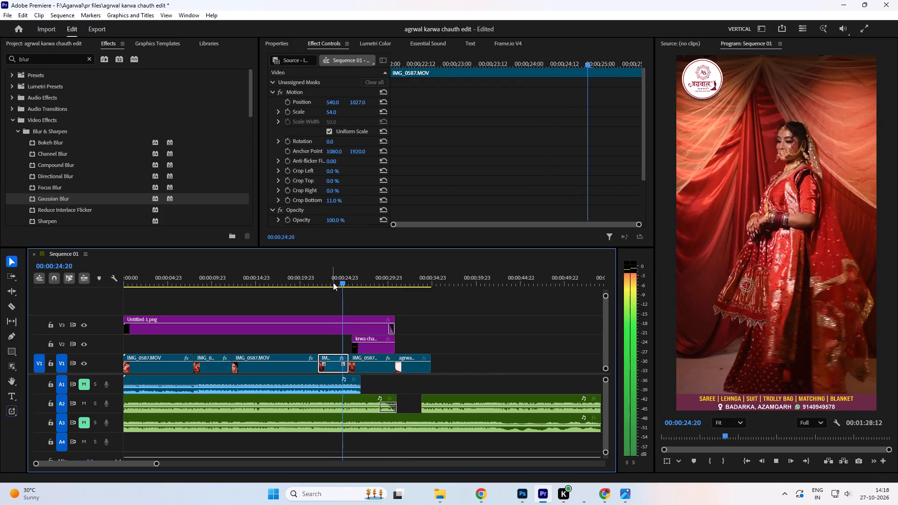
pyautogui.press('space')
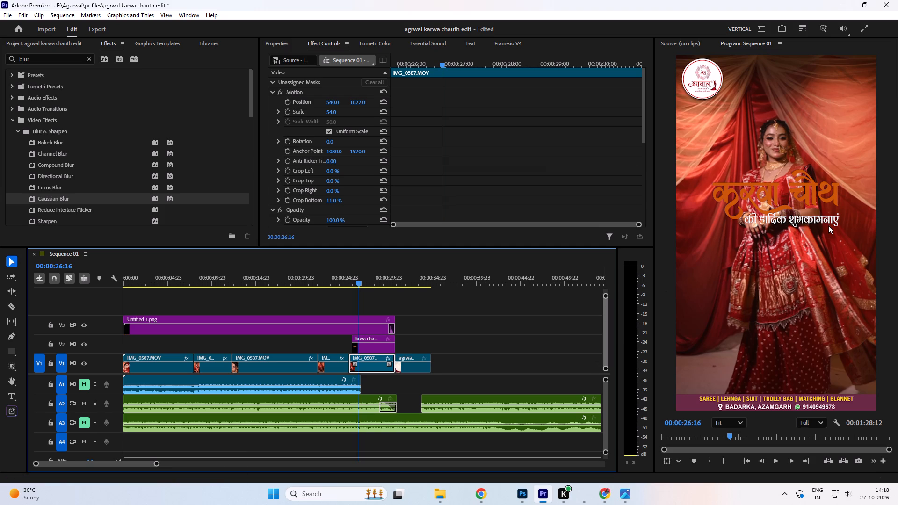
pyautogui.press('space')
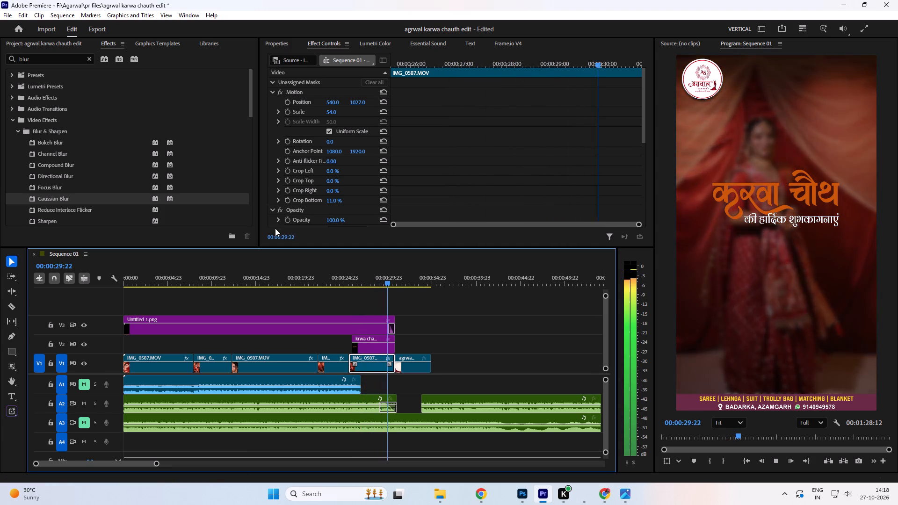
pyautogui.press('space')
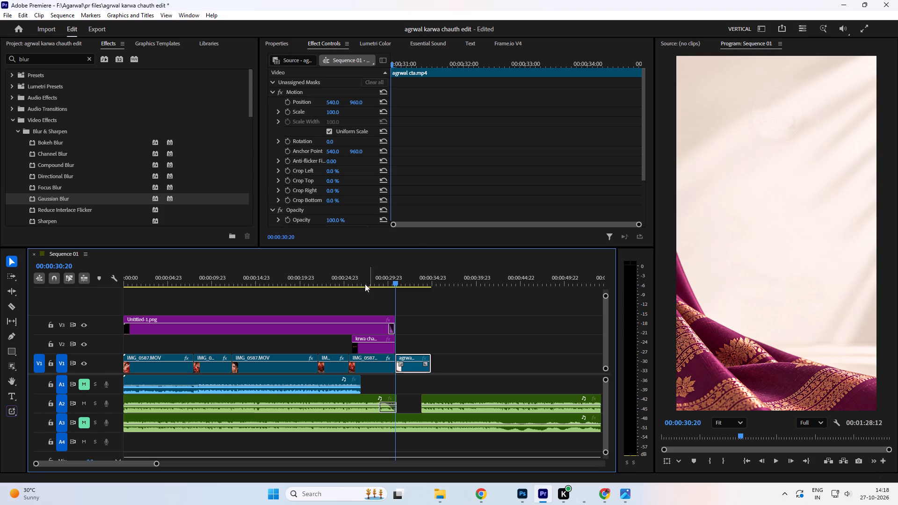
pyautogui.click(348, 267)
pyautogui.press('space')
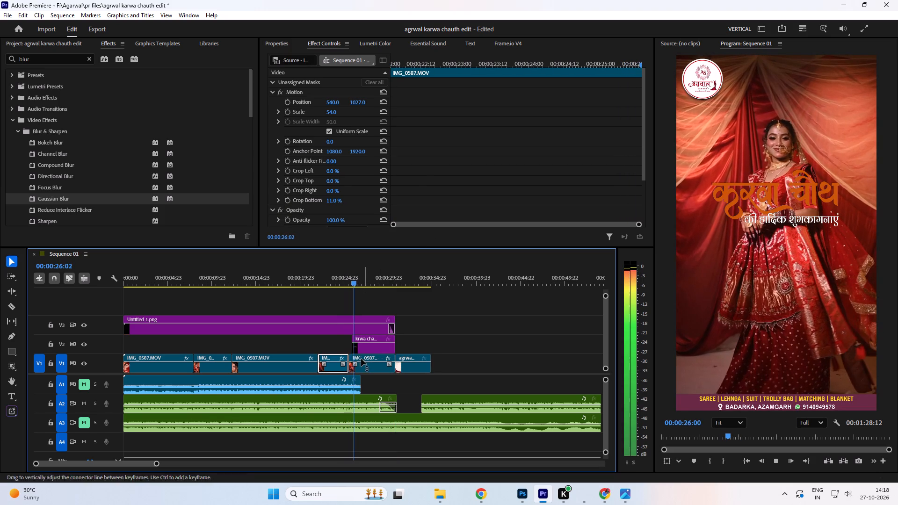
pyautogui.press('space')
pyautogui.moveTo(354, 339); pyautogui.dragTo(363, 339)
pyautogui.press('space')
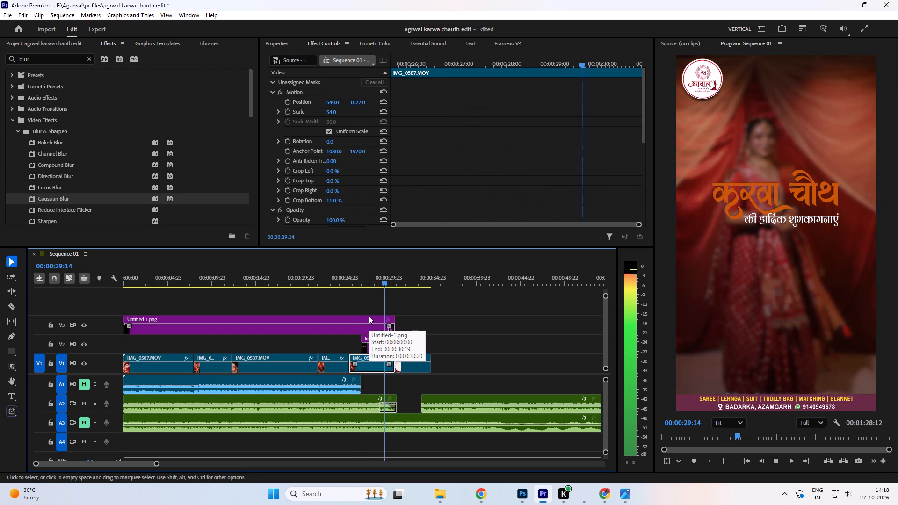
pyautogui.press('space')
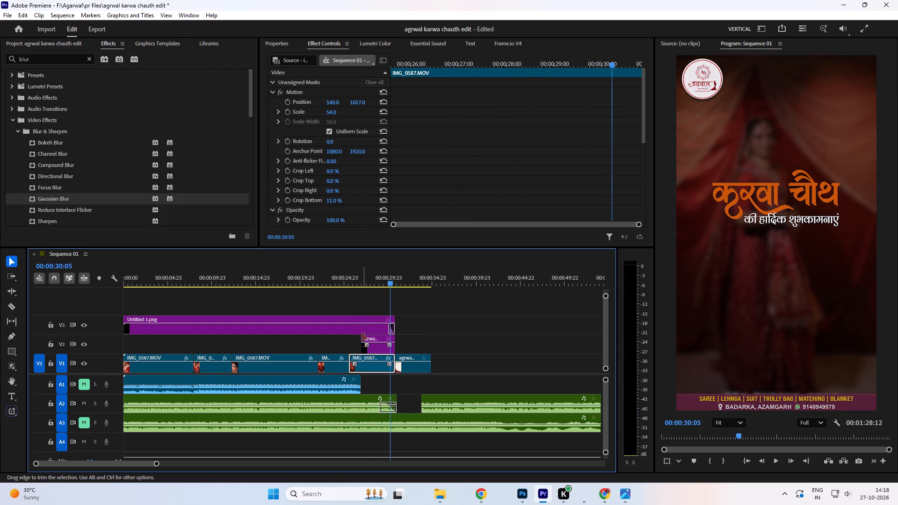
pyautogui.moveTo(362, 338); pyautogui.dragTo(368, 340)
pyautogui.click(367, 276)
pyautogui.press('space')
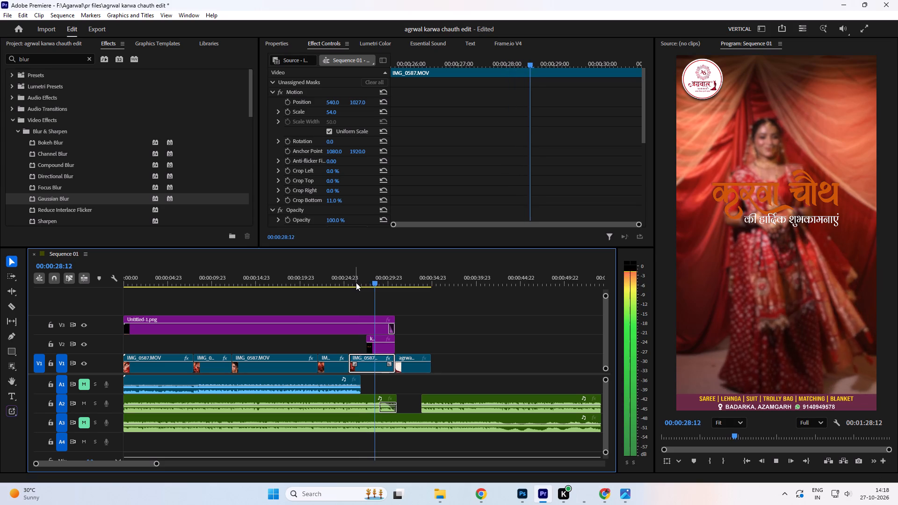
pyautogui.press('space')
# Switch to Photoshop and add a light orange-to-cream linear Gradient Overlay at 90° and 132% scale to the करवा चौथ lettering.
pyautogui.click(521, 495)
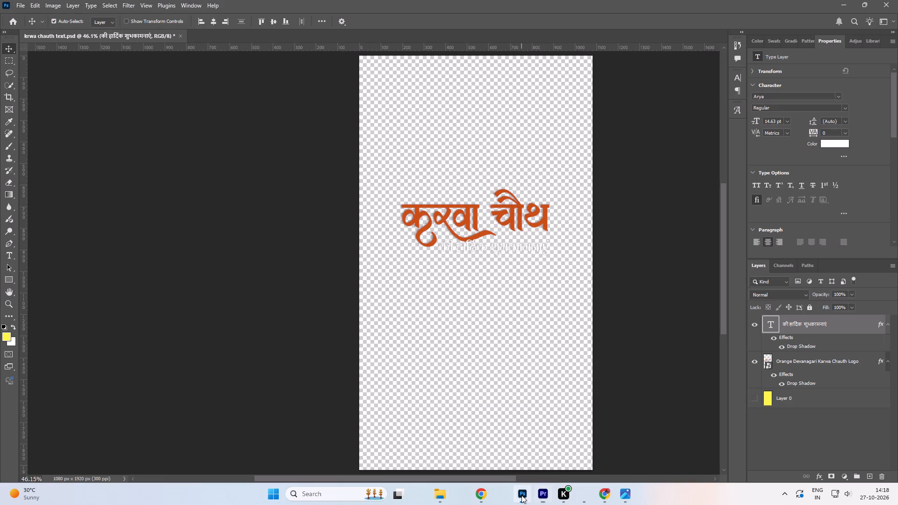
pyautogui.click(521, 217)
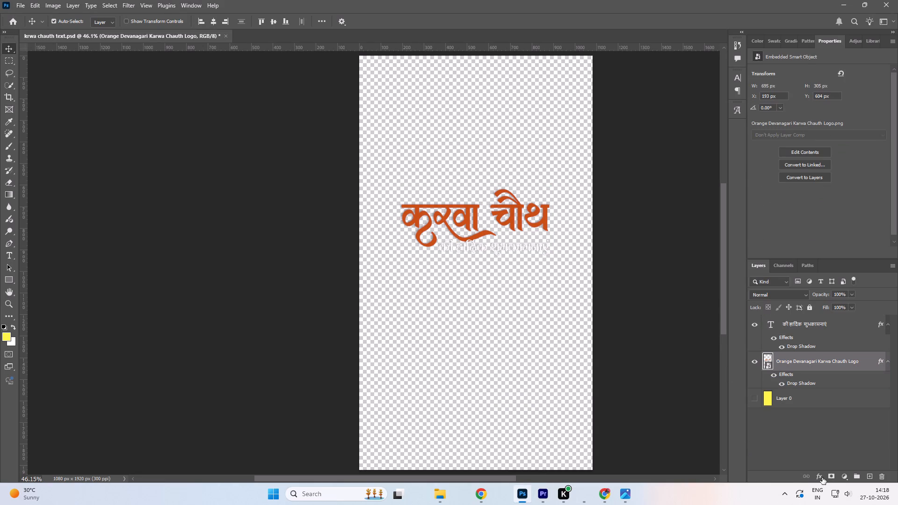
pyautogui.click(821, 477)
pyautogui.click(836, 447)
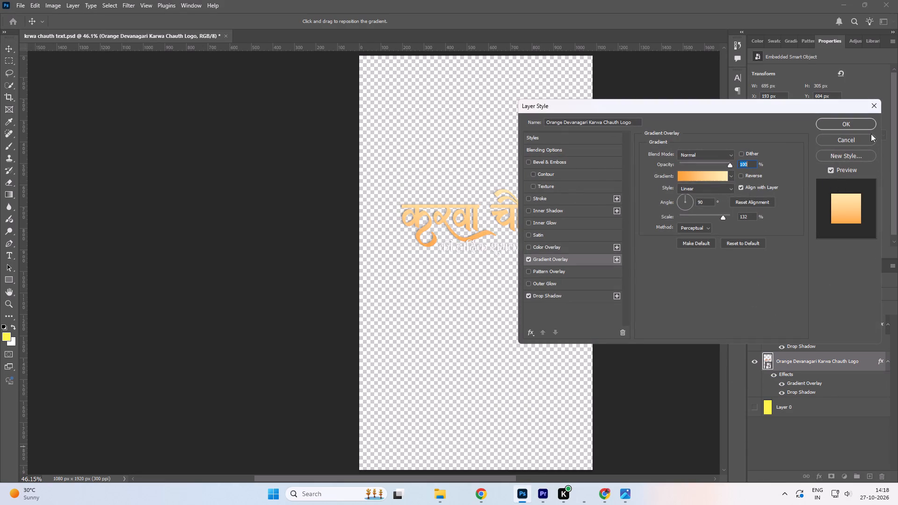
pyautogui.click(847, 124)
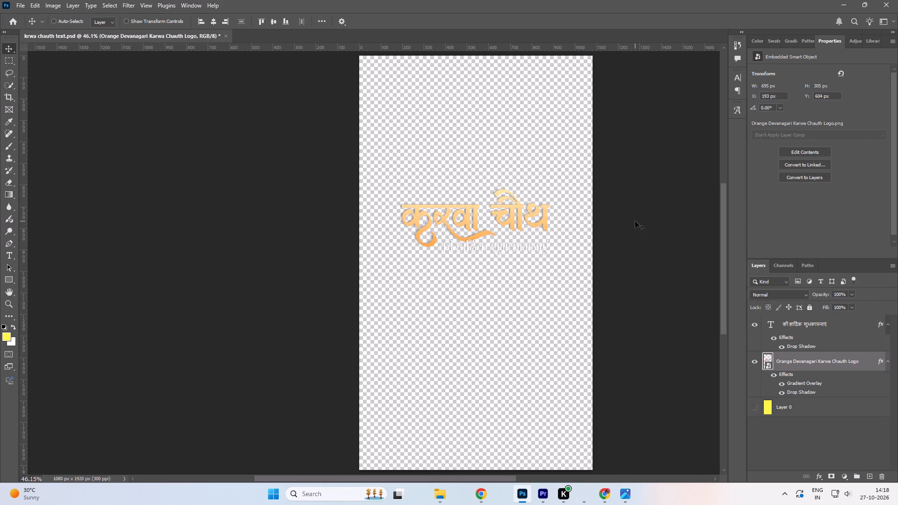
# Save the krwa chauth text document and return to Premiere.
pyautogui.hotkey('ctrl', 's')
pyautogui.click(543, 496)
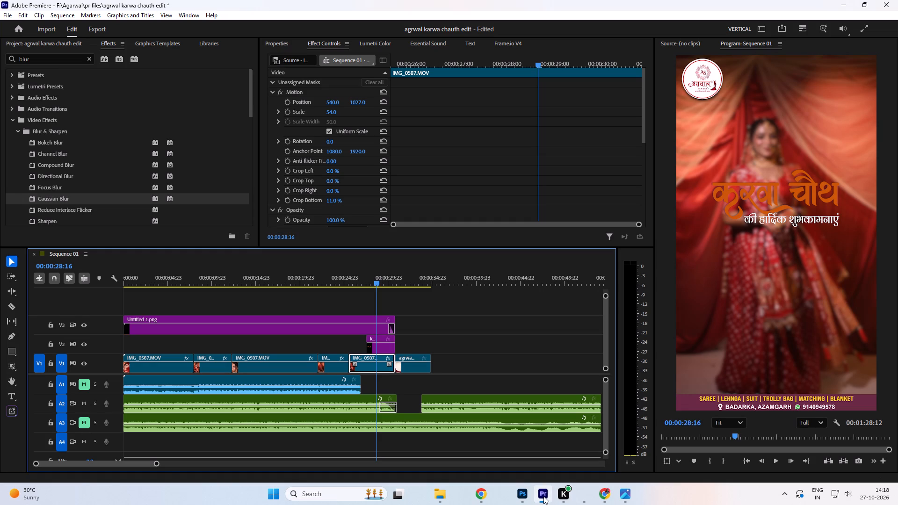
# Play the title section, switch to Photoshop and re-export the artwork as a transparent 1080 × 1920 PNG over the existing krwa chauth text file.
pyautogui.click(351, 278)
pyautogui.press('space')
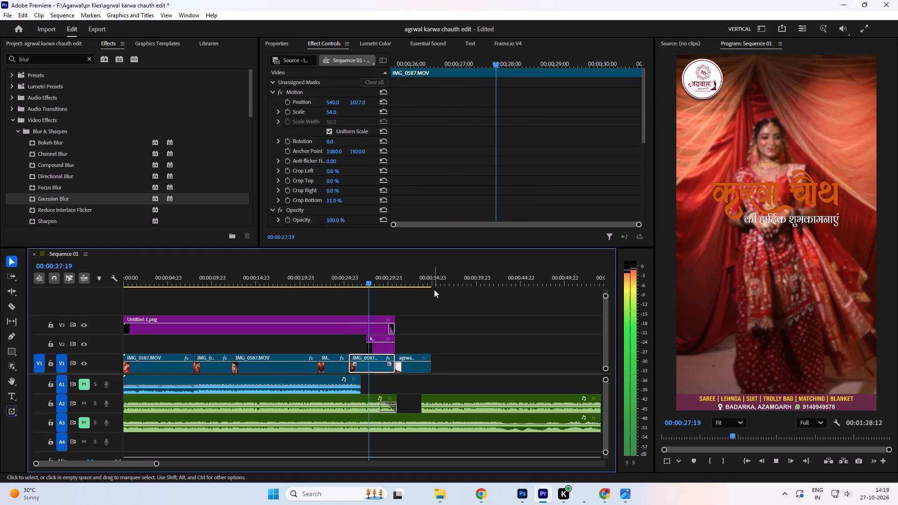
pyautogui.press('space')
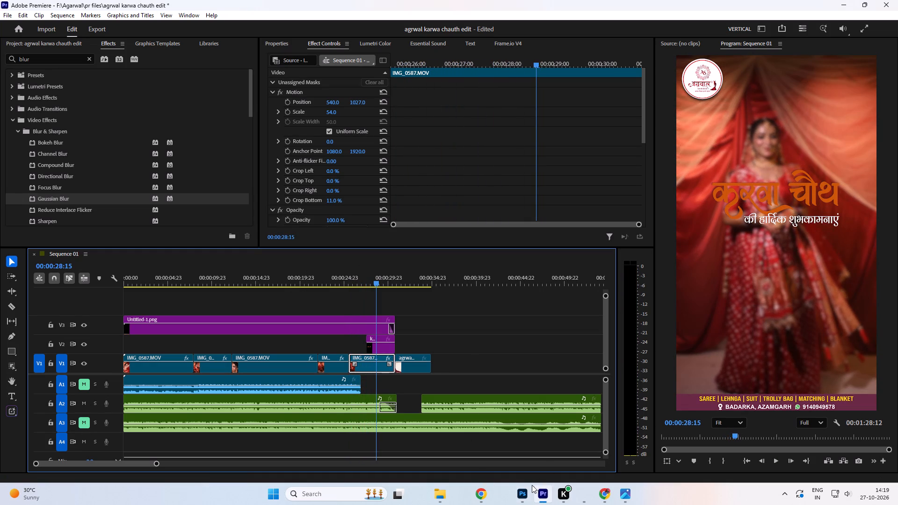
pyautogui.click(524, 494)
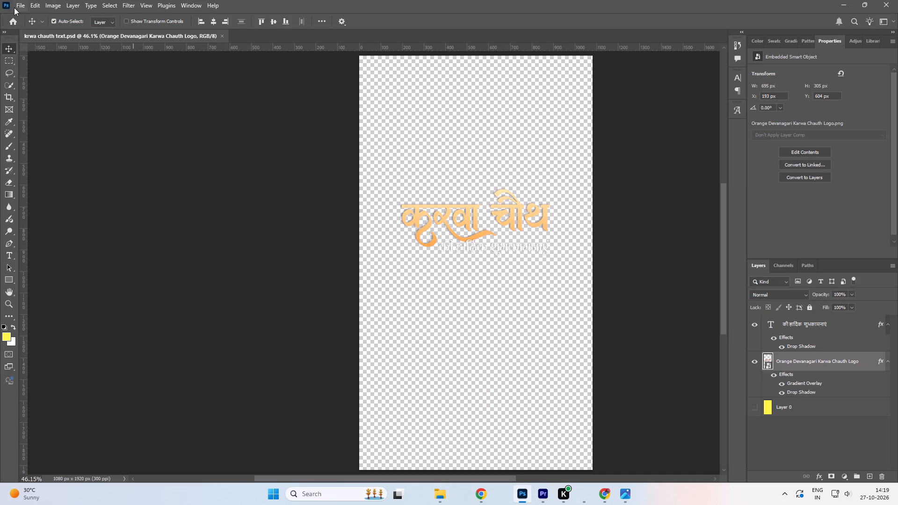
pyautogui.click(16, 6)
pyautogui.click(78, 145)
pyautogui.click(83, 151)
pyautogui.click(165, 163)
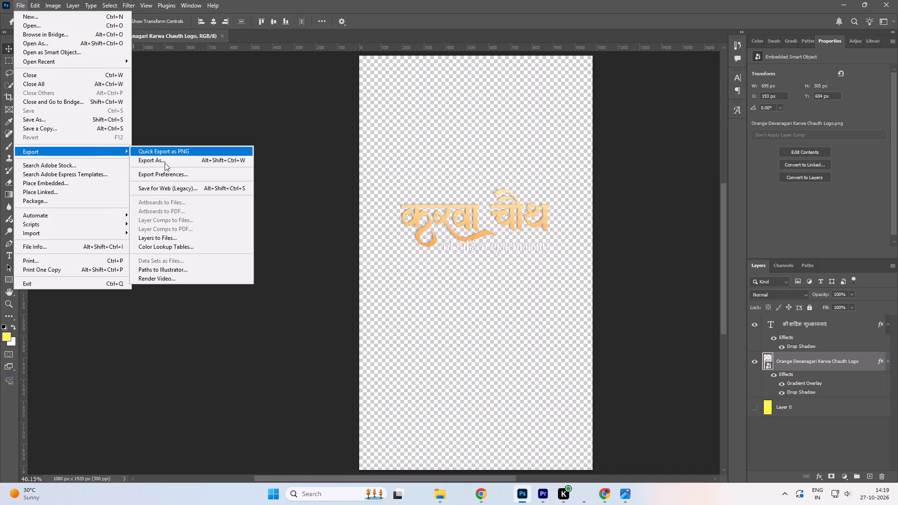
pyautogui.click(709, 427)
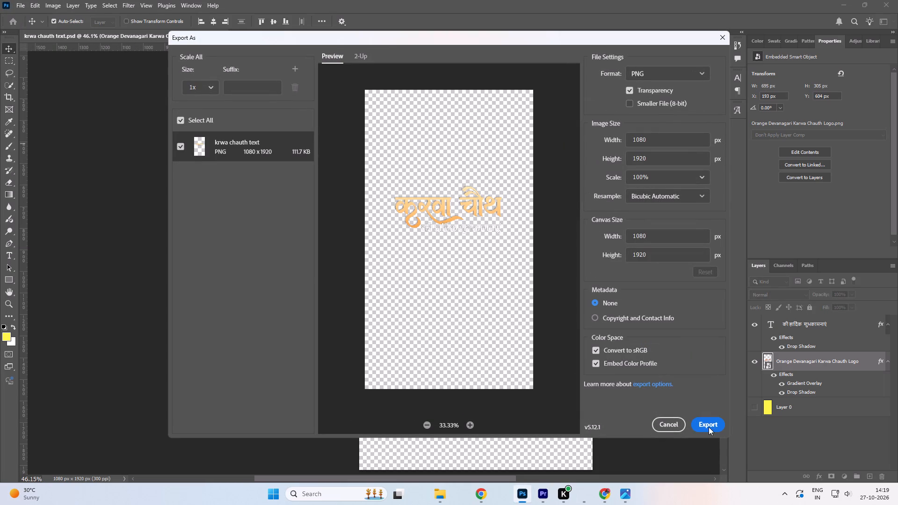
pyautogui.click(279, 124)
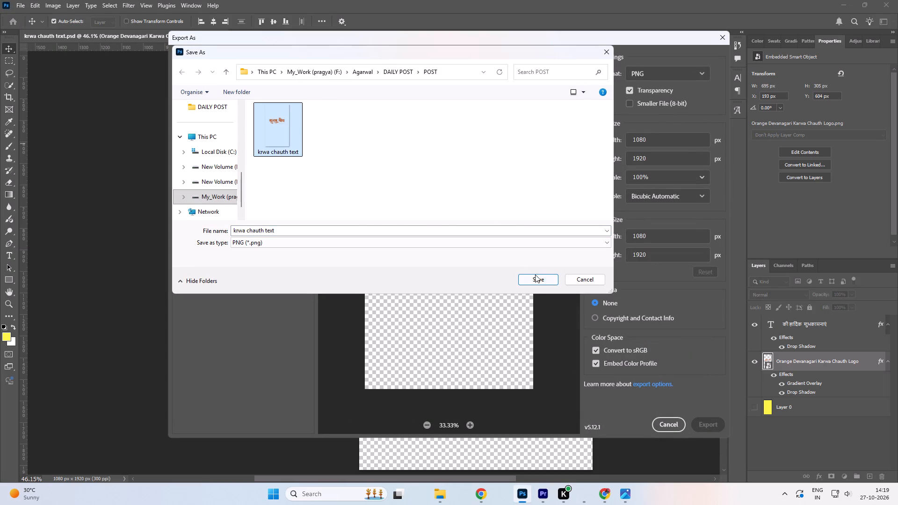
pyautogui.click(536, 279)
pyautogui.click(477, 246)
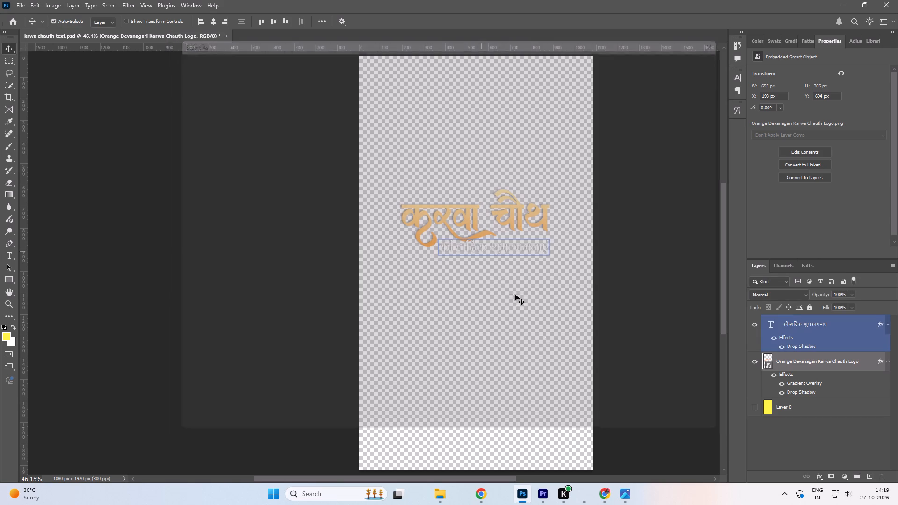
# Return to Premiere, save the project and play the title section back from about 25 seconds.
pyautogui.click(543, 495)
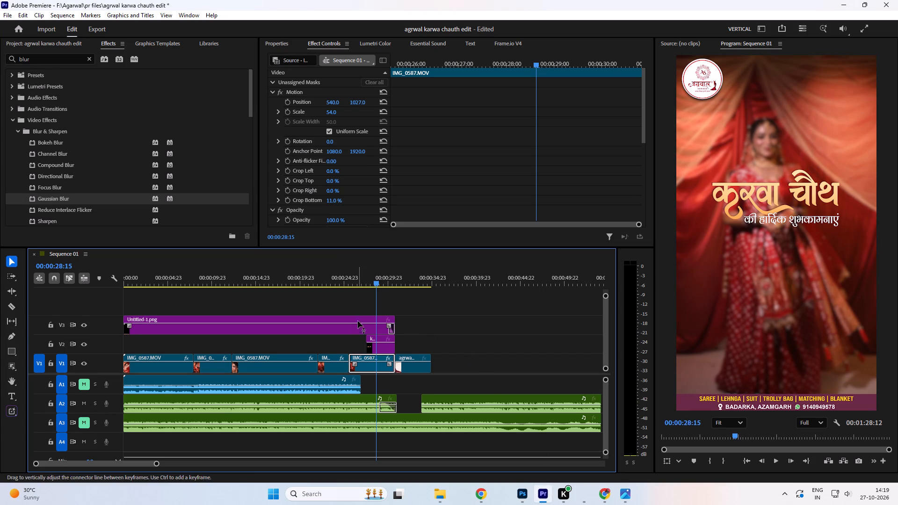
pyautogui.click(348, 278)
pyautogui.hotkey('ctrl', 's')
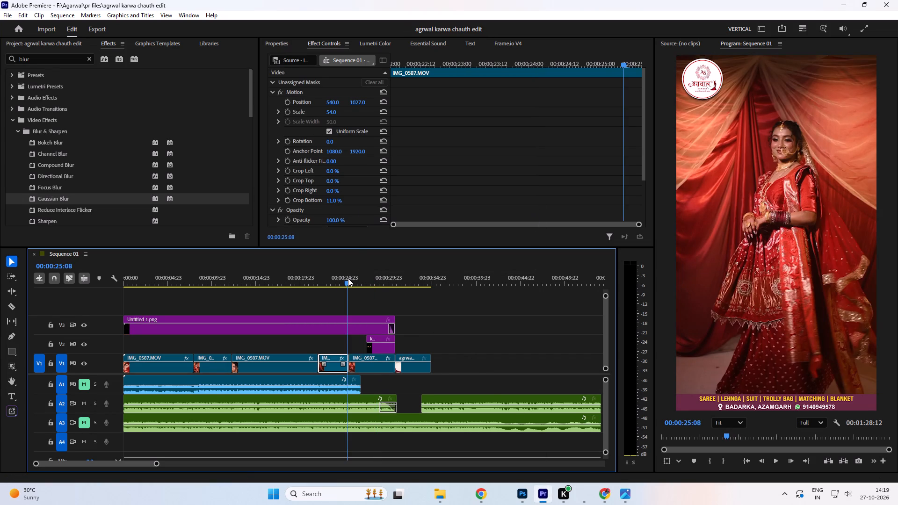
pyautogui.press('space')
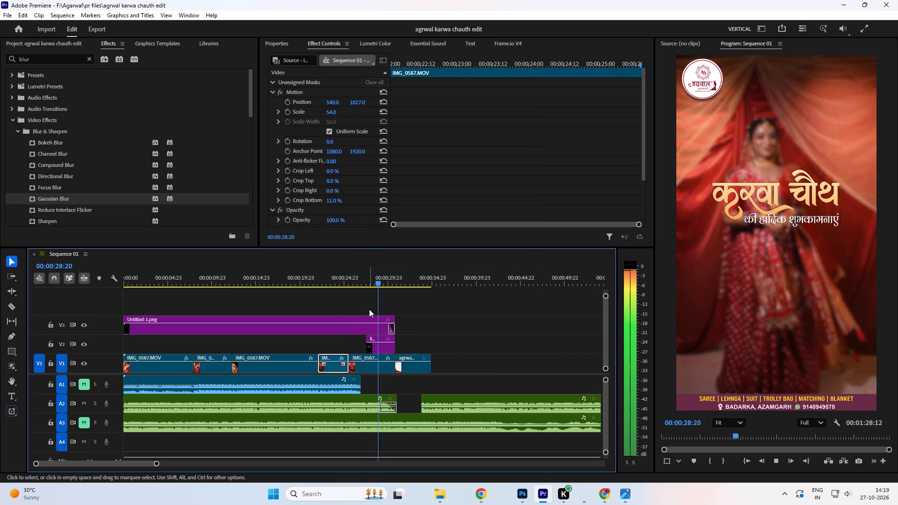
pyautogui.press('space')
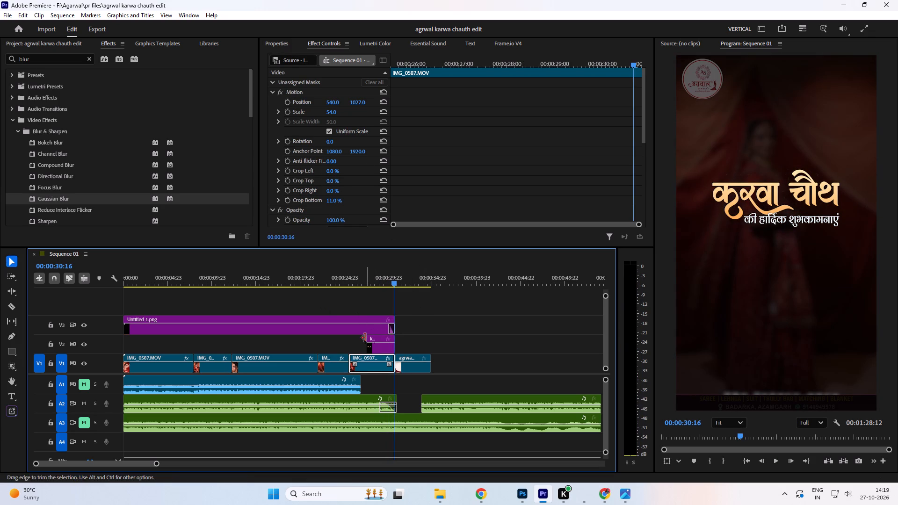
# Examine the Gaussian Blur on the last IMG_0587.MOV clip during playback, ending at its first Amount keyframe at 00:00:25:14.
pyautogui.click(355, 280)
pyautogui.click(369, 365)
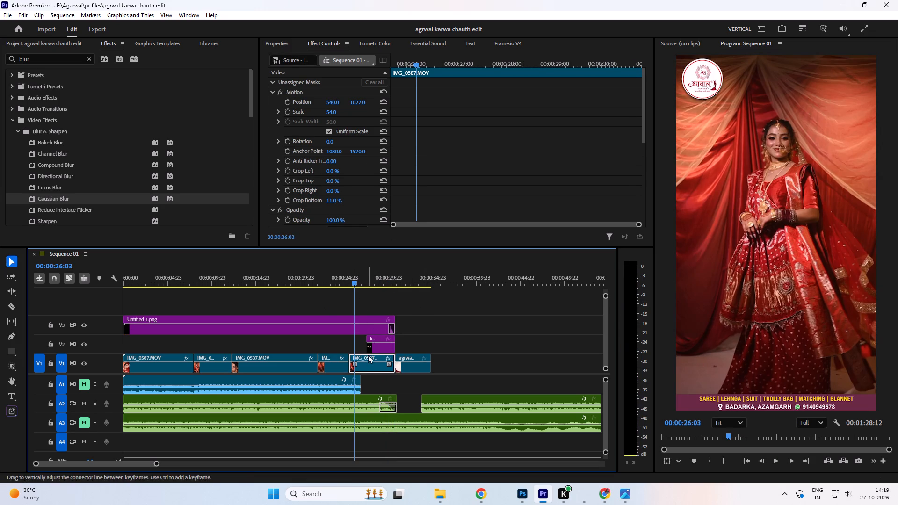
pyautogui.scroll(-20, 517, 103)
pyautogui.scroll(-5, 517, 103)
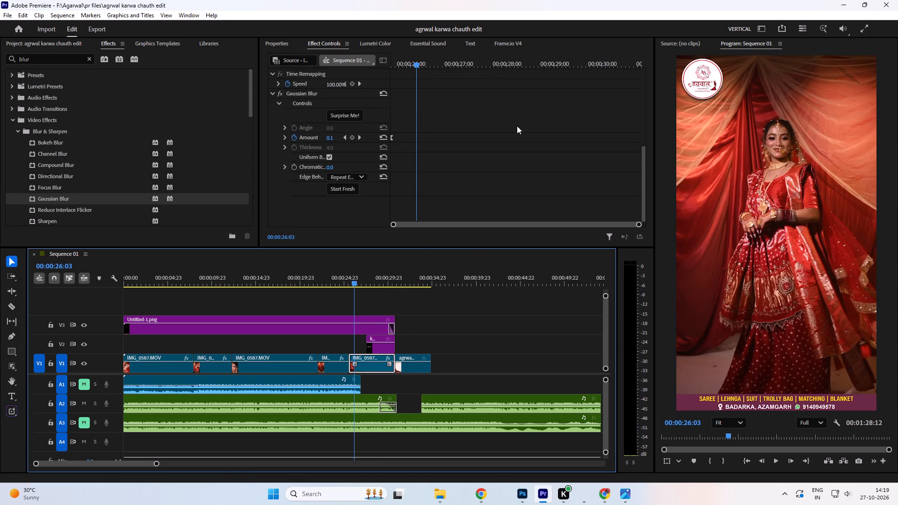
pyautogui.scroll(-9, 517, 126)
pyautogui.click(374, 368)
pyautogui.press('space')
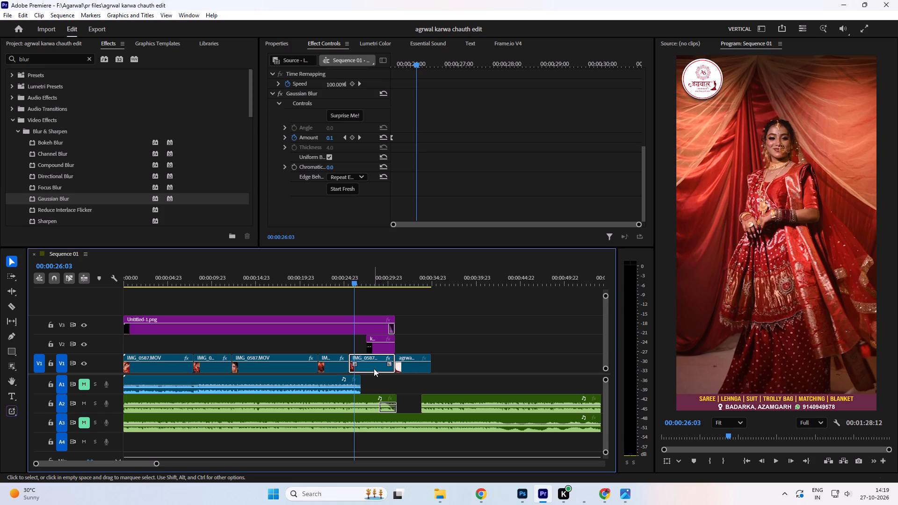
pyautogui.scroll(-6, 568, 144)
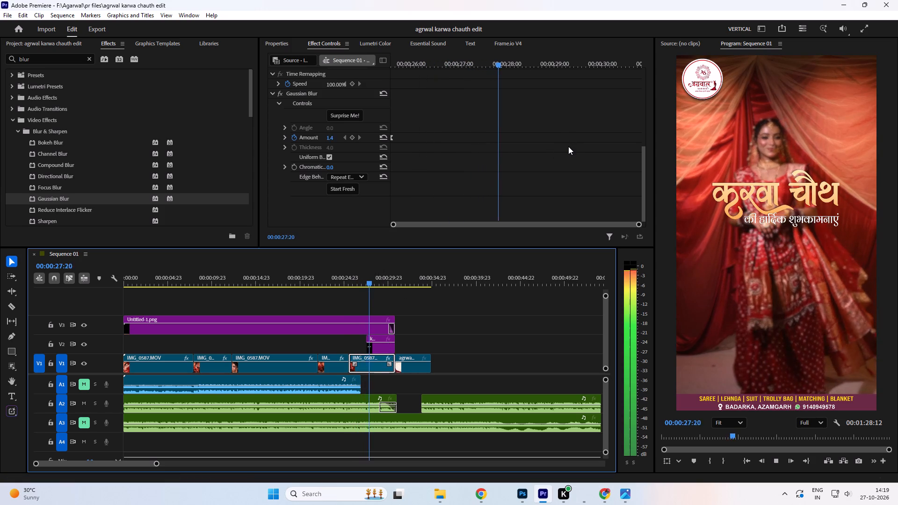
pyautogui.scroll(-1, 568, 146)
pyautogui.press('space')
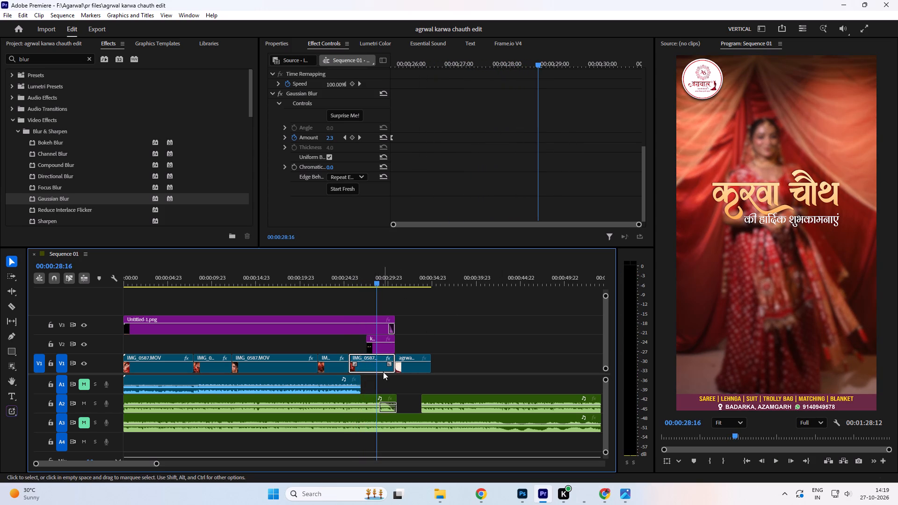
pyautogui.click(377, 364)
pyautogui.scroll(-13, 517, 156)
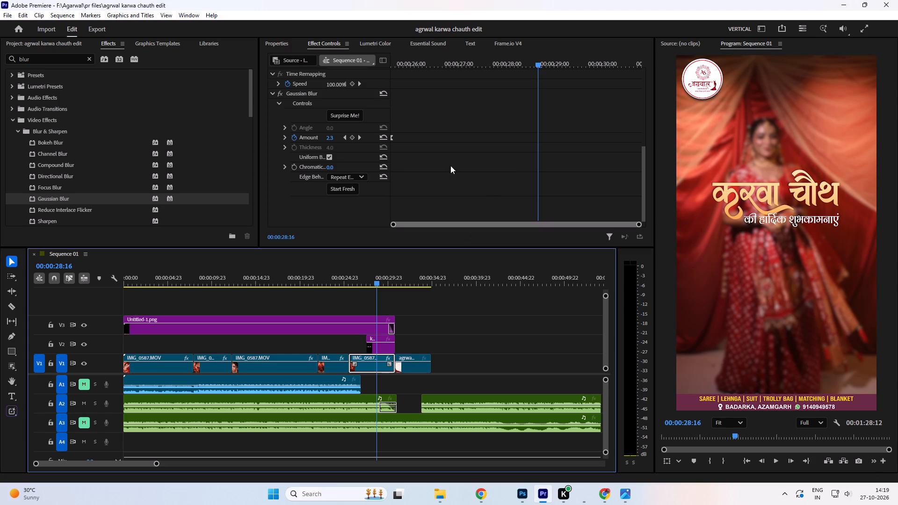
pyautogui.scroll(2, 456, 157)
pyautogui.moveTo(437, 60); pyautogui.dragTo(321, 90)
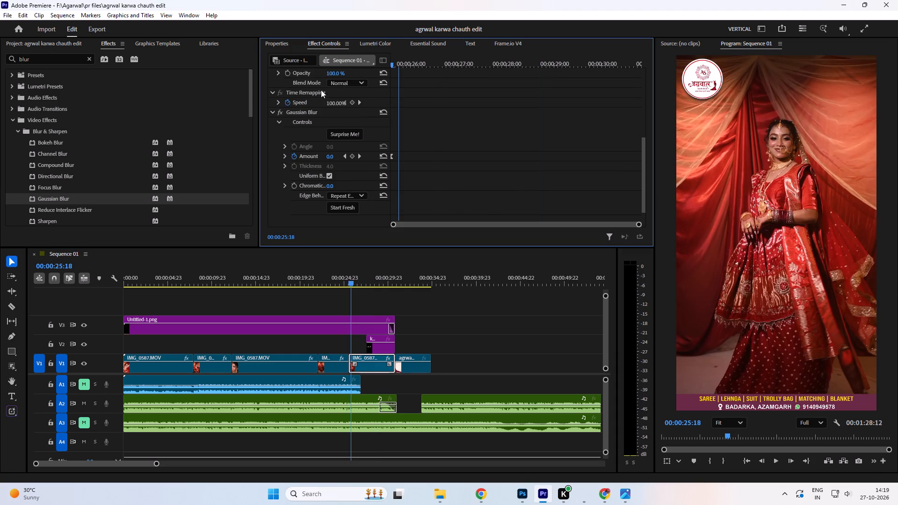
pyautogui.moveTo(321, 90); pyautogui.dragTo(314, 92)
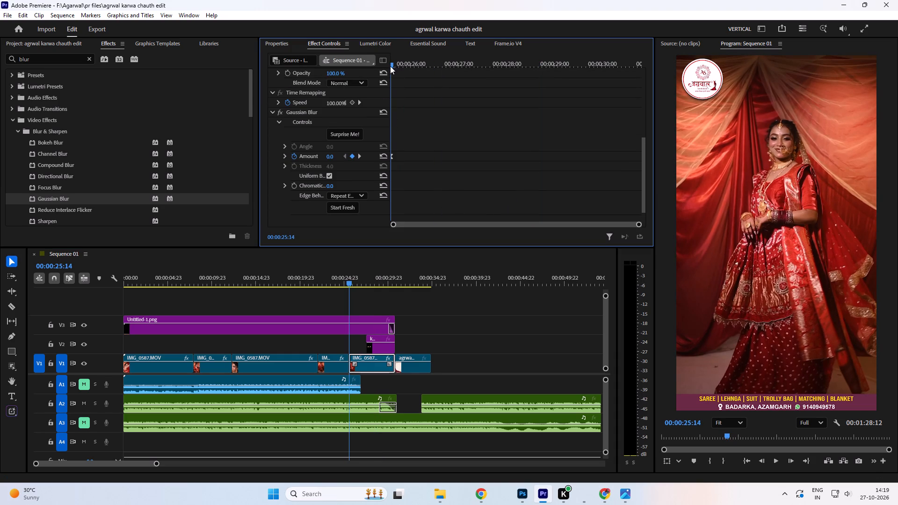
pyautogui.moveTo(393, 65); pyautogui.dragTo(384, 69)
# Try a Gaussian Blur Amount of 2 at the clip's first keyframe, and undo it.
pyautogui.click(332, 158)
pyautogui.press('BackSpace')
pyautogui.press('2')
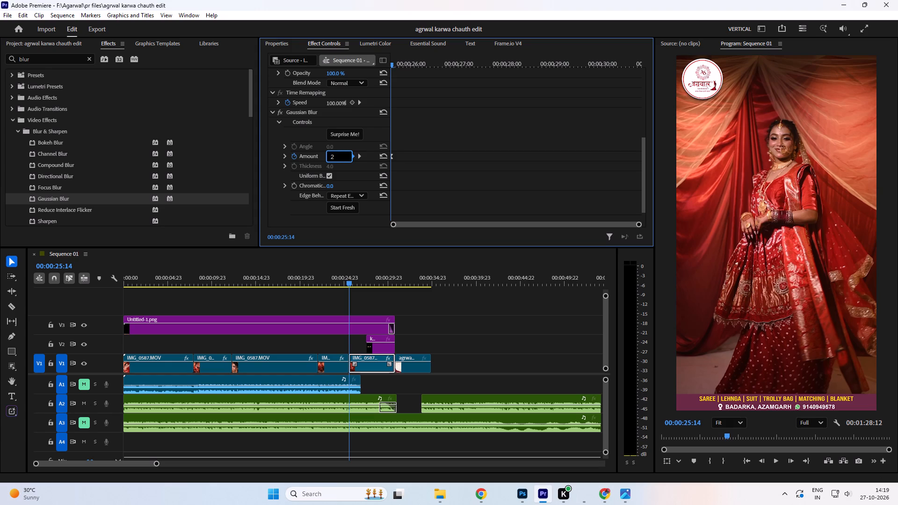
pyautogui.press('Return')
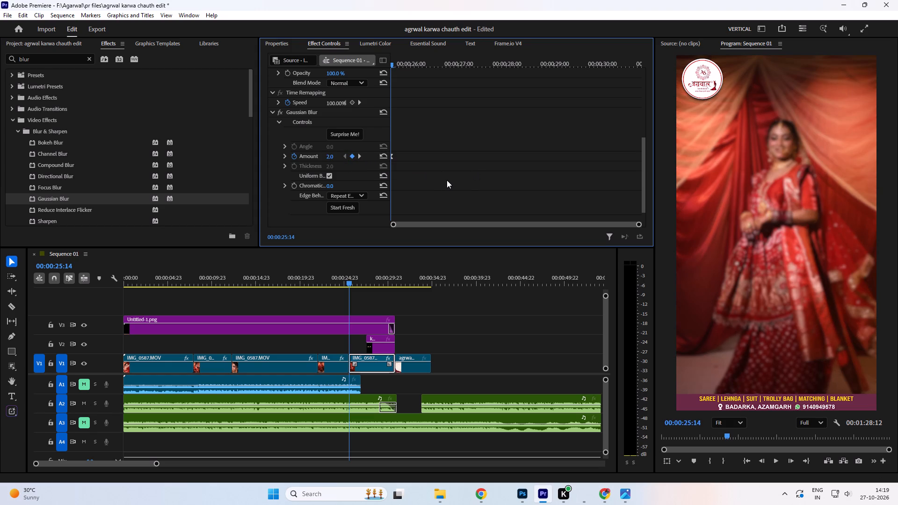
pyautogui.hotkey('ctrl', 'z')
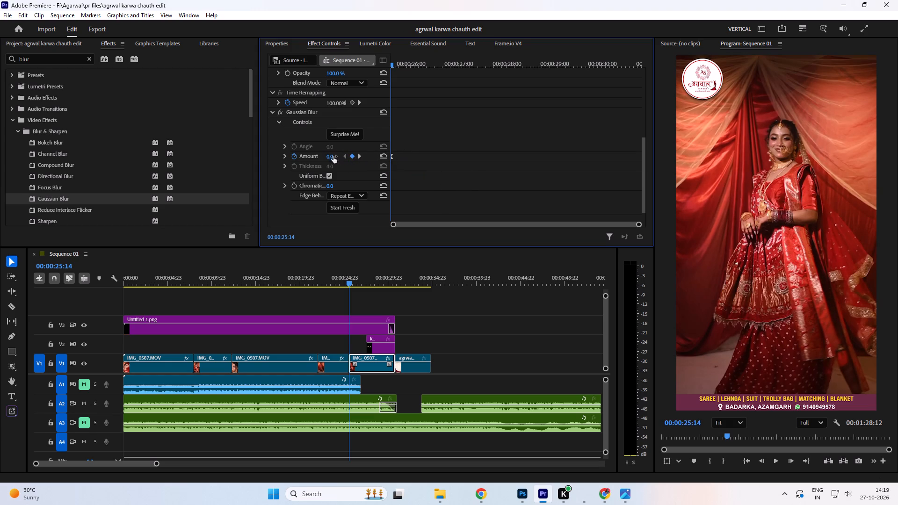
# Set the Gaussian Blur Amount at the clip's first keyframe to 1 and play the section back.
pyautogui.click(331, 156)
pyautogui.press('BackSpace')
pyautogui.press('1')
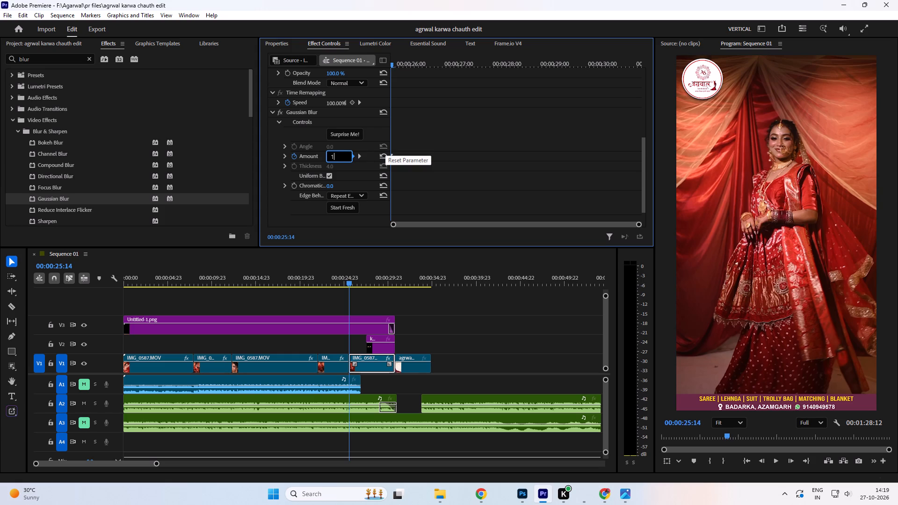
pyautogui.press('Return')
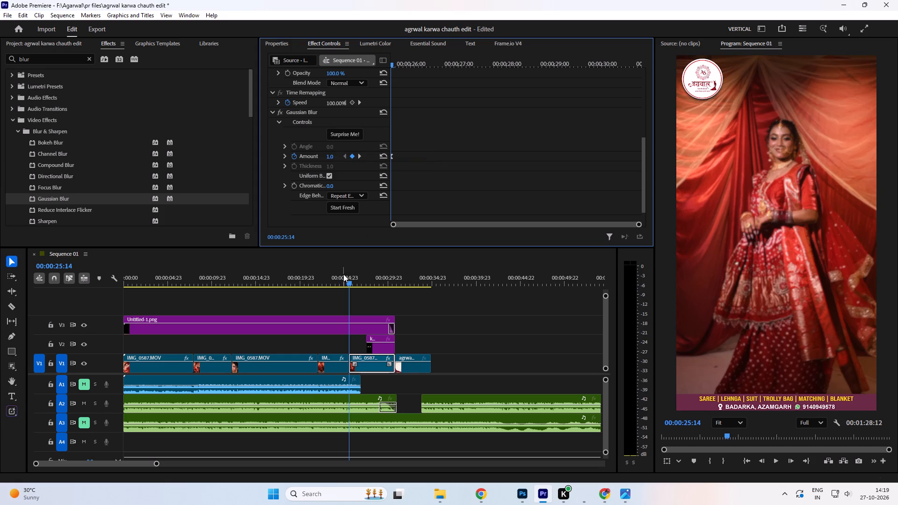
pyautogui.click(343, 276)
pyautogui.press('space')
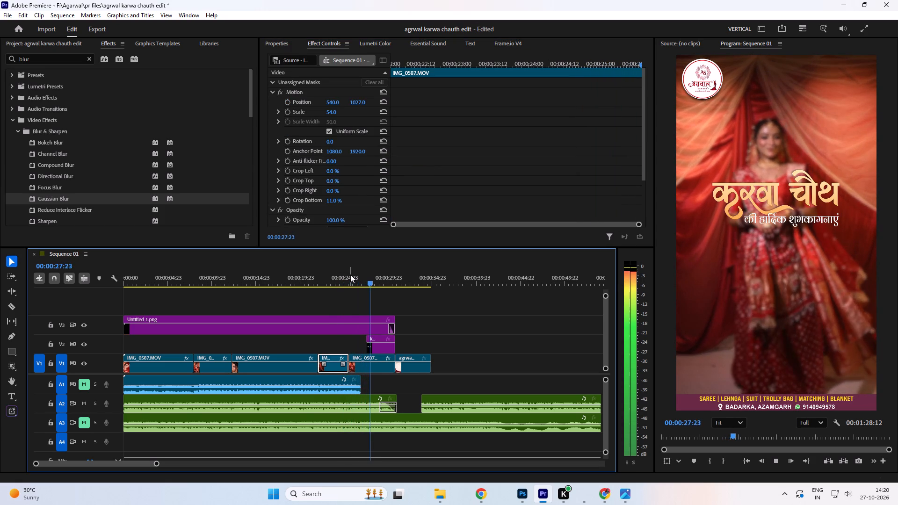
pyautogui.press('space')
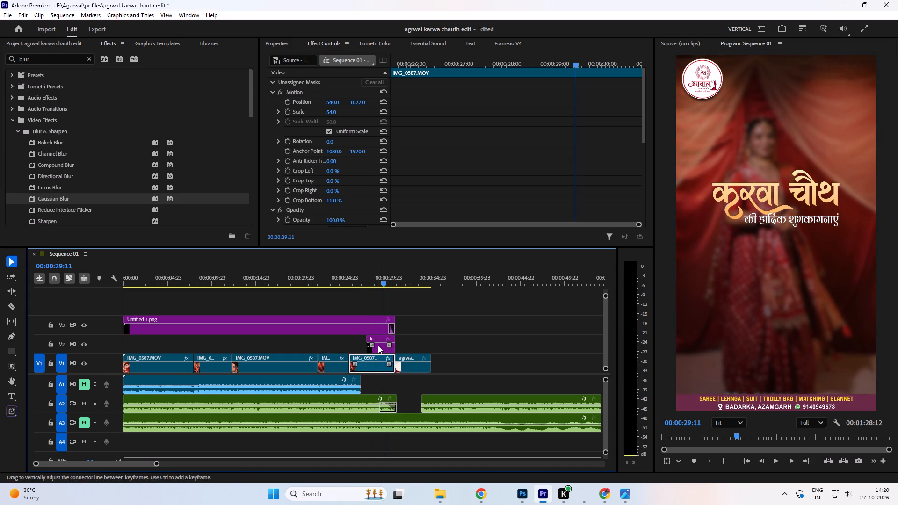
# Move the title clip on V2 slightly less than a second earlier and extend its end to match the Untitled-1.png overlay's end.
pyautogui.moveTo(378, 346); pyautogui.dragTo(369, 347)
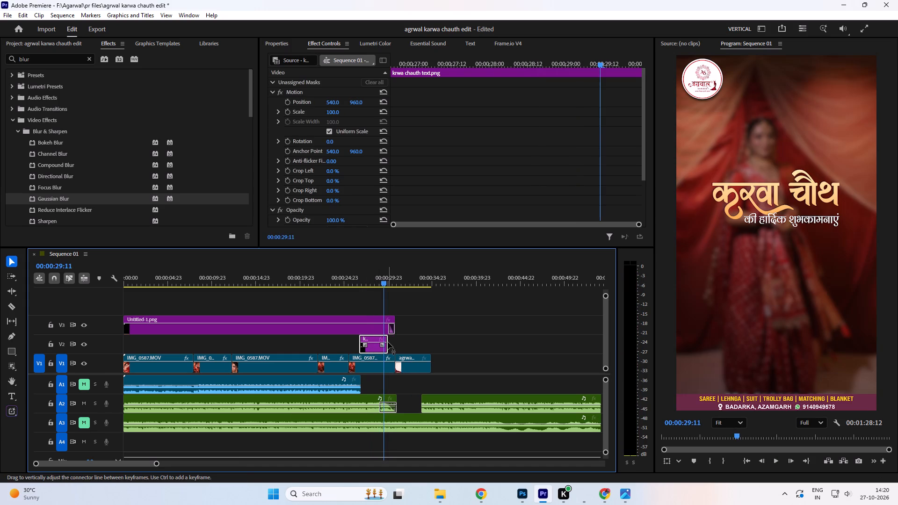
pyautogui.moveTo(387, 337); pyautogui.dragTo(397, 341)
pyautogui.click(397, 341)
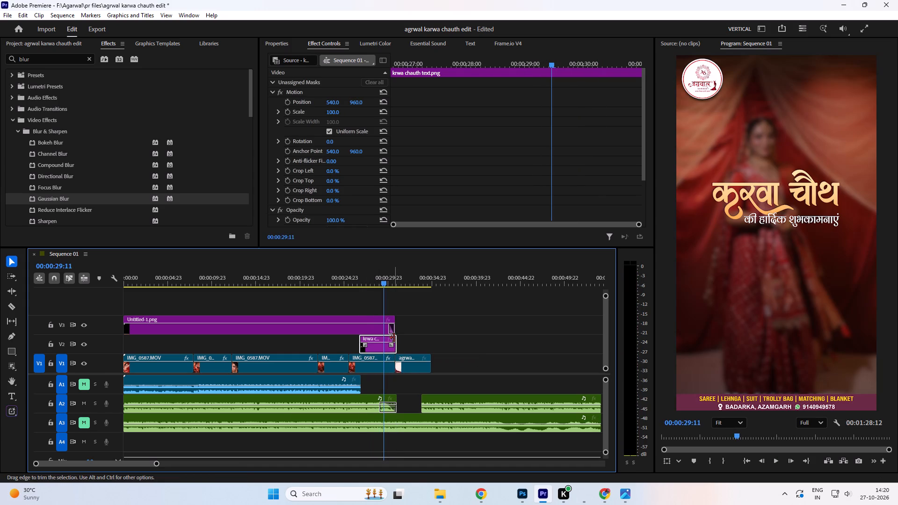
pyautogui.click(394, 338)
# Extend the start of the title clip on V2 about 13 frames earlier, playing the section to judge its timing.
pyautogui.click(351, 282)
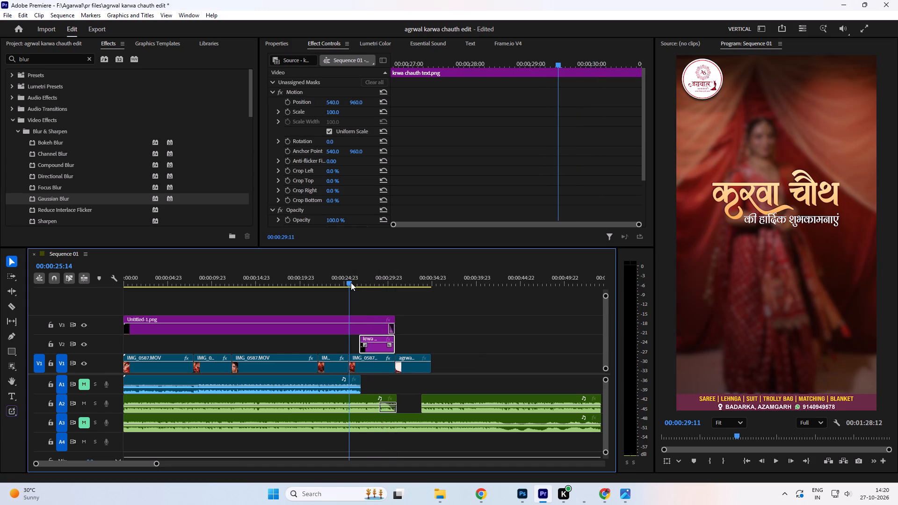
pyautogui.press('space')
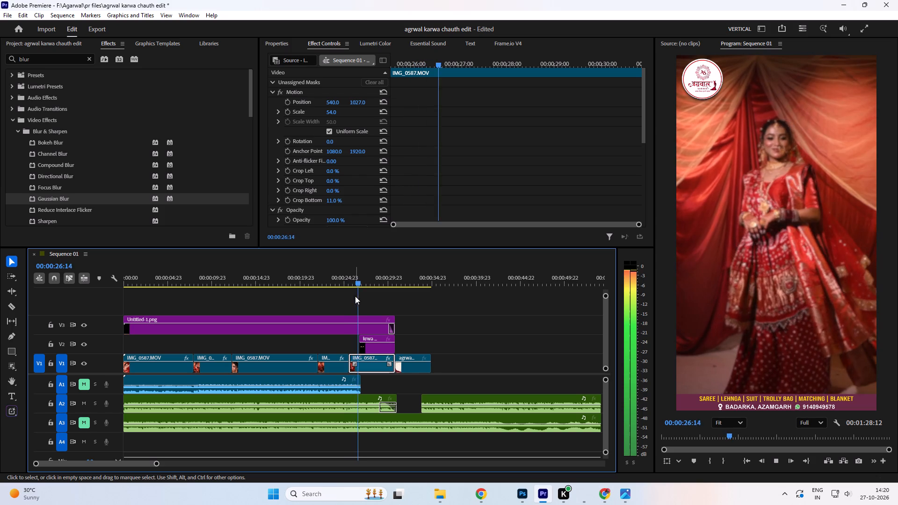
pyautogui.press('space')
pyautogui.click(359, 342)
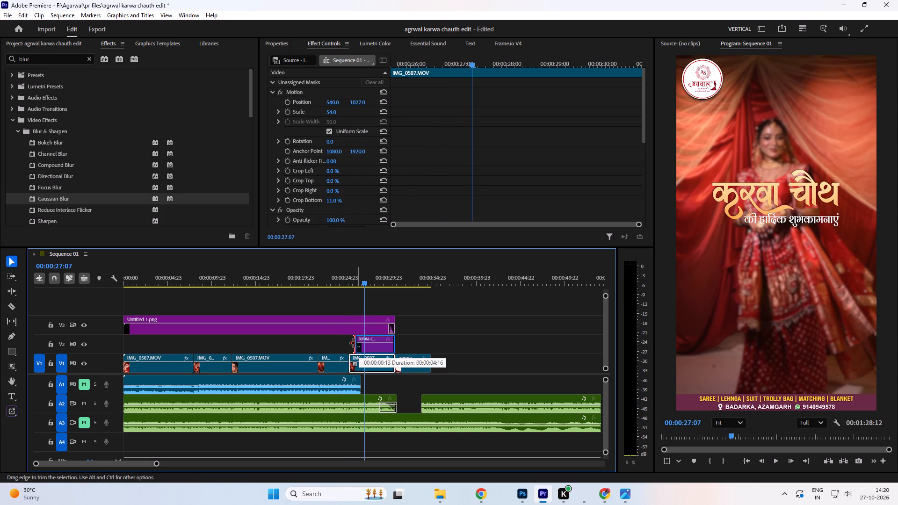
pyautogui.click(330, 281)
pyautogui.press('space')
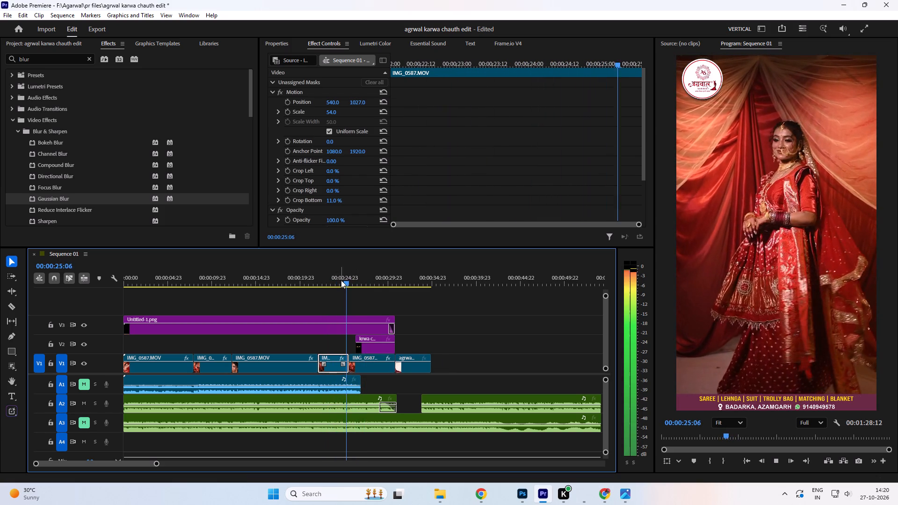
# Stop playback and undo the title clip's recent move and trims along with the Gaussian Blur change made before them.
pyautogui.press('space')
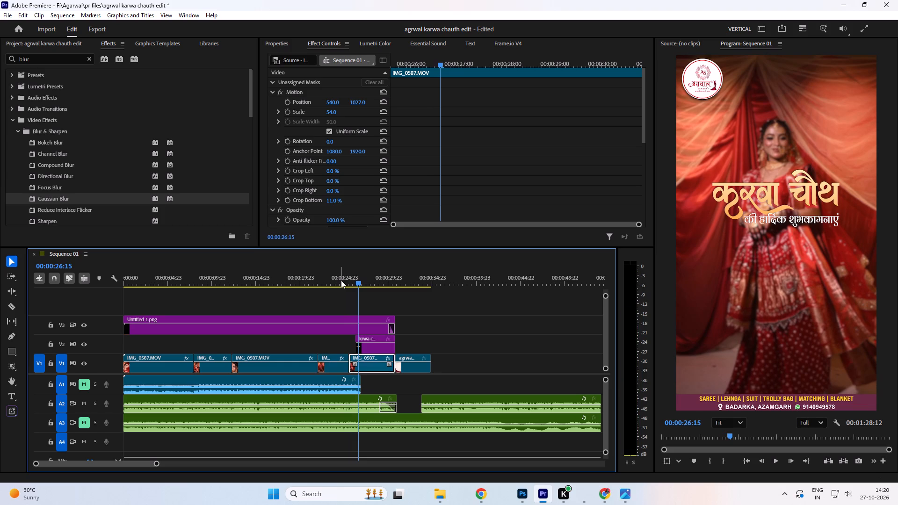
pyautogui.hotkey('ctrl', 'z')
pyautogui.hotkey('ctrl', 'z')
pyautogui.hotkey('ctrl', 'z')
pyautogui.hotkey('ctrl', 'z')
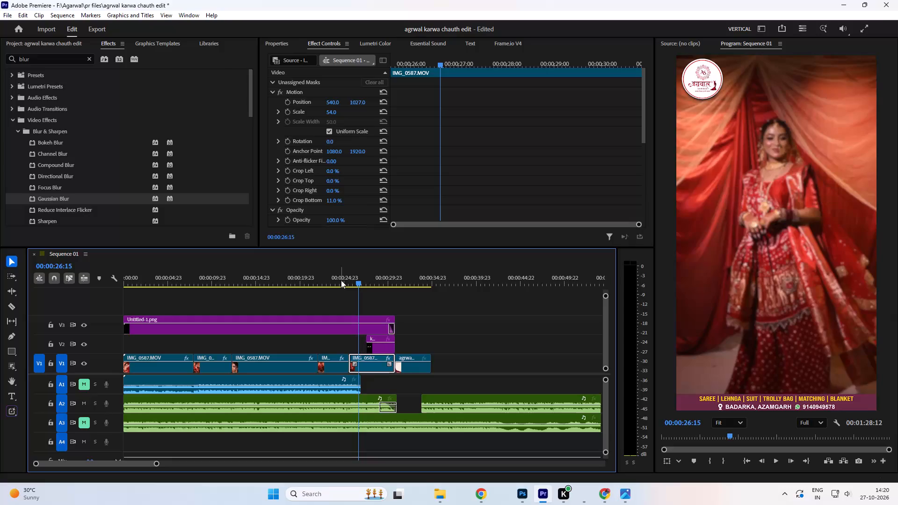
pyautogui.hotkey('ctrl', 'z')
pyautogui.hotkey('ctrl', 'z')
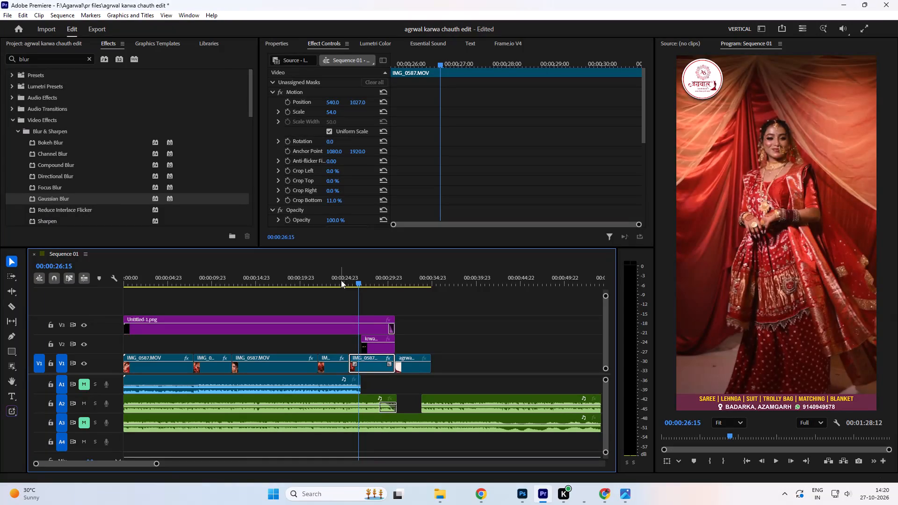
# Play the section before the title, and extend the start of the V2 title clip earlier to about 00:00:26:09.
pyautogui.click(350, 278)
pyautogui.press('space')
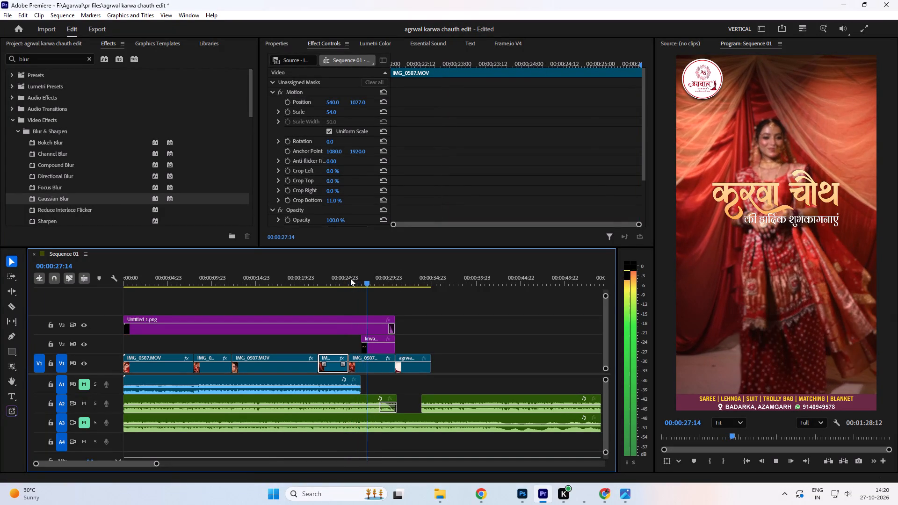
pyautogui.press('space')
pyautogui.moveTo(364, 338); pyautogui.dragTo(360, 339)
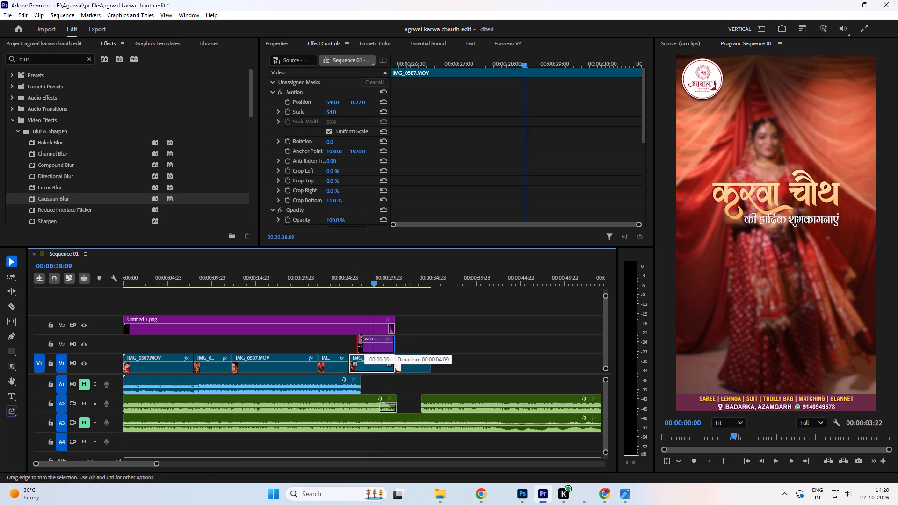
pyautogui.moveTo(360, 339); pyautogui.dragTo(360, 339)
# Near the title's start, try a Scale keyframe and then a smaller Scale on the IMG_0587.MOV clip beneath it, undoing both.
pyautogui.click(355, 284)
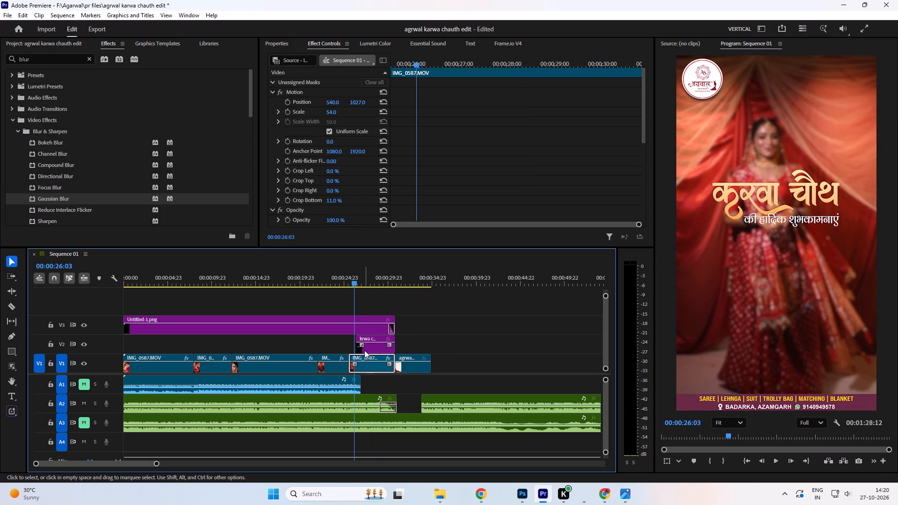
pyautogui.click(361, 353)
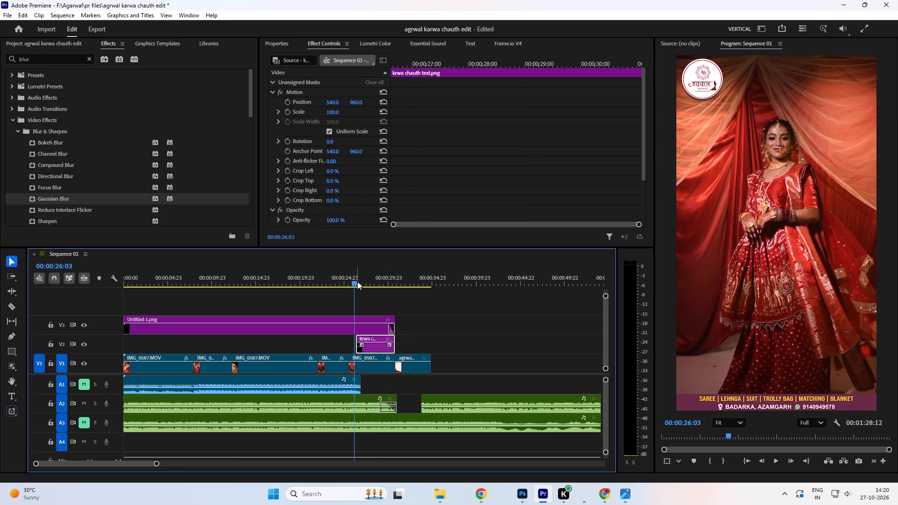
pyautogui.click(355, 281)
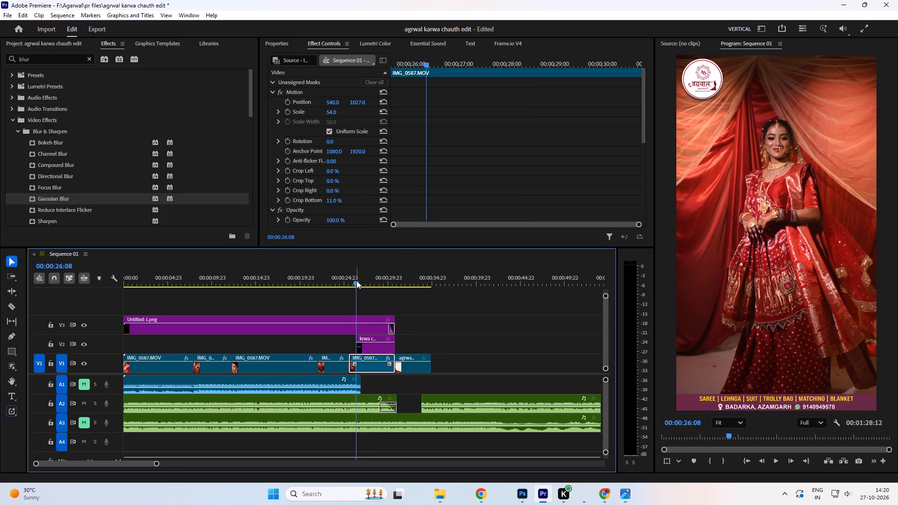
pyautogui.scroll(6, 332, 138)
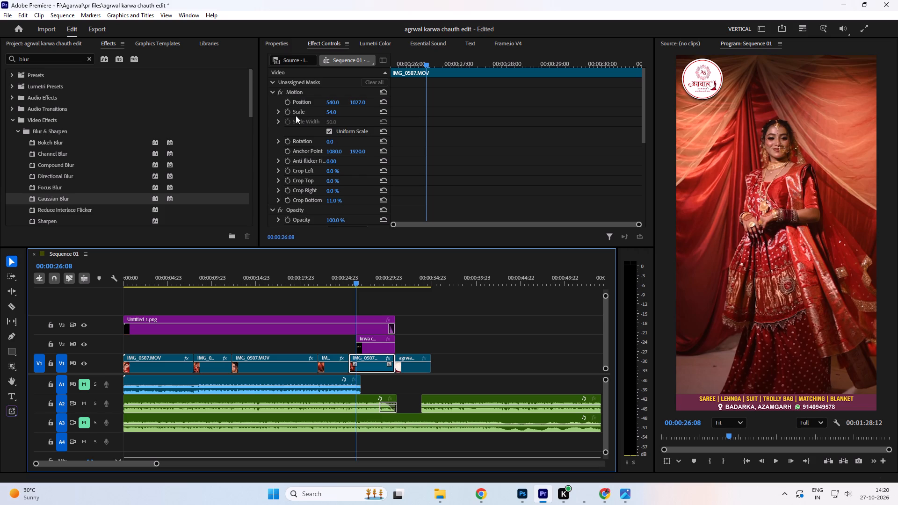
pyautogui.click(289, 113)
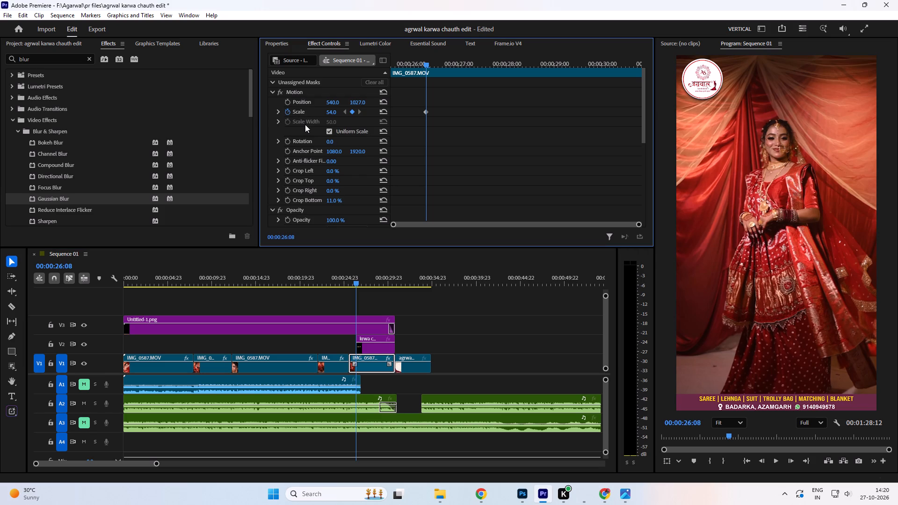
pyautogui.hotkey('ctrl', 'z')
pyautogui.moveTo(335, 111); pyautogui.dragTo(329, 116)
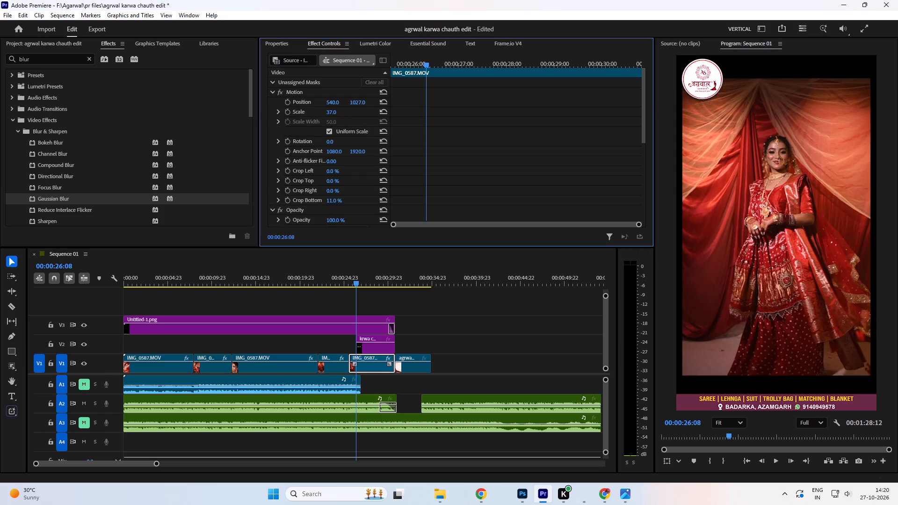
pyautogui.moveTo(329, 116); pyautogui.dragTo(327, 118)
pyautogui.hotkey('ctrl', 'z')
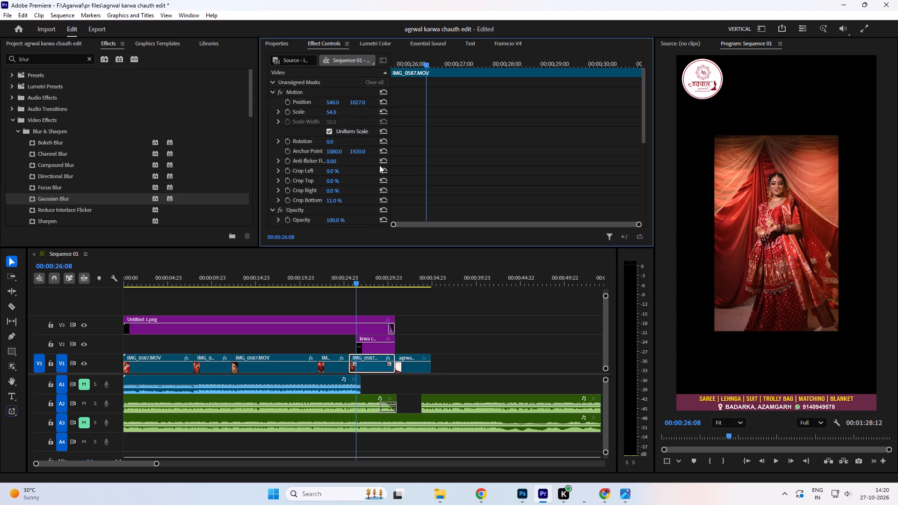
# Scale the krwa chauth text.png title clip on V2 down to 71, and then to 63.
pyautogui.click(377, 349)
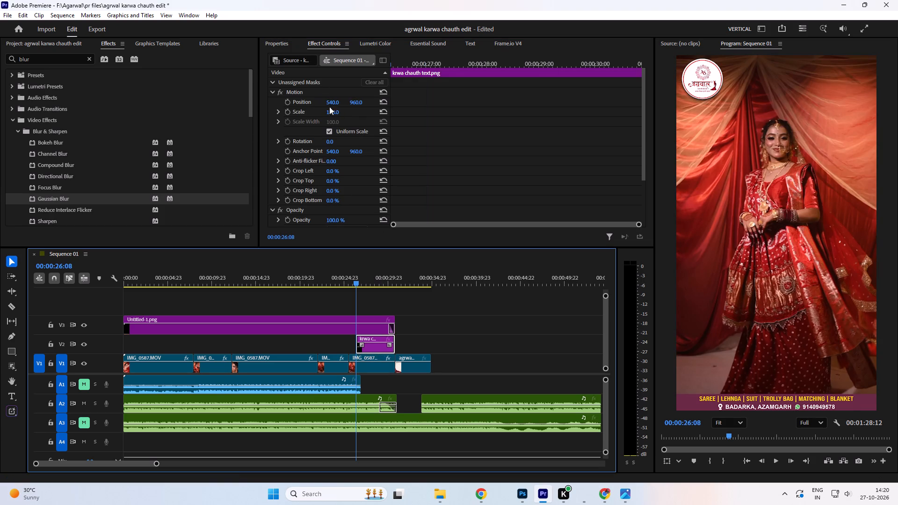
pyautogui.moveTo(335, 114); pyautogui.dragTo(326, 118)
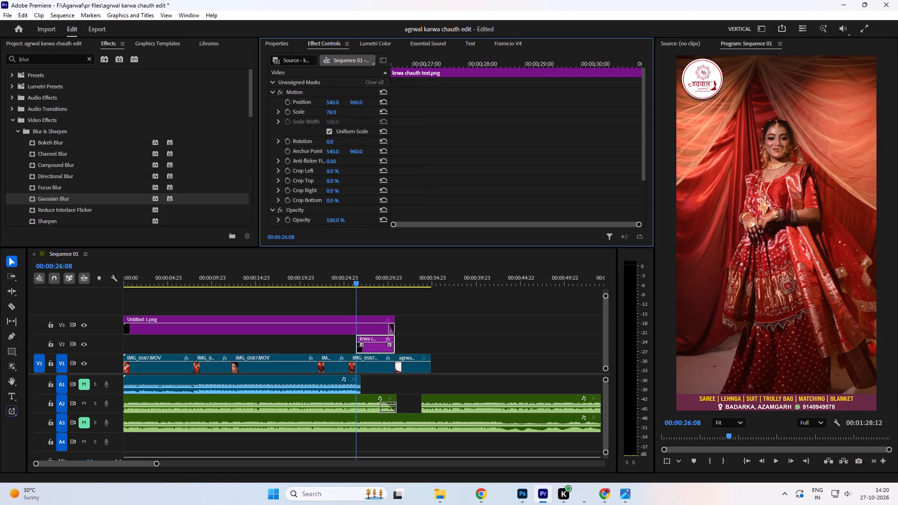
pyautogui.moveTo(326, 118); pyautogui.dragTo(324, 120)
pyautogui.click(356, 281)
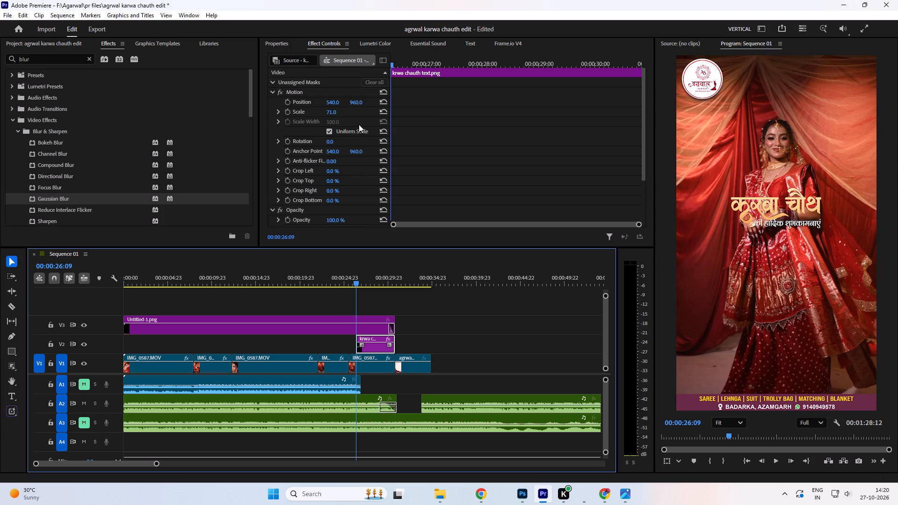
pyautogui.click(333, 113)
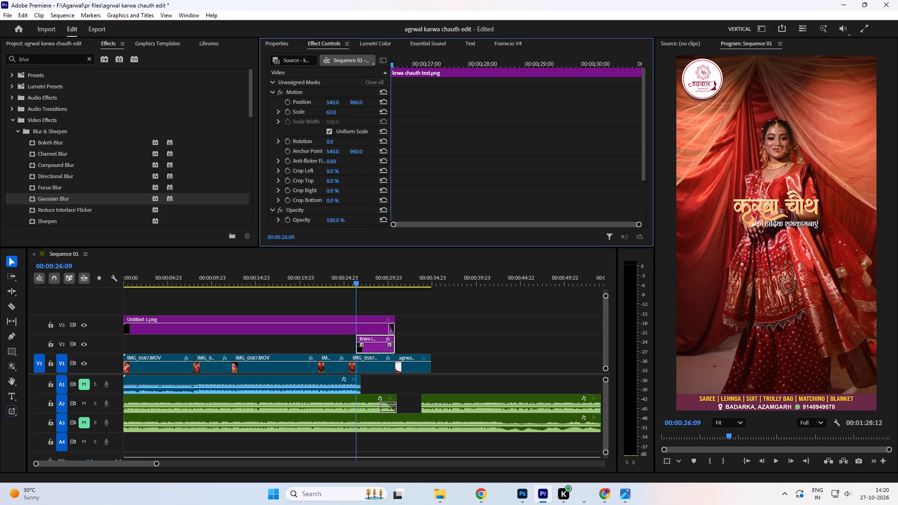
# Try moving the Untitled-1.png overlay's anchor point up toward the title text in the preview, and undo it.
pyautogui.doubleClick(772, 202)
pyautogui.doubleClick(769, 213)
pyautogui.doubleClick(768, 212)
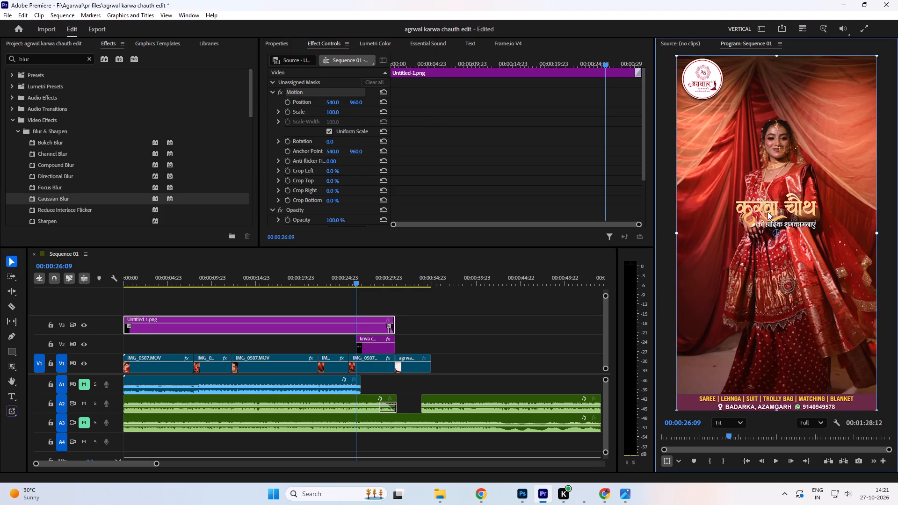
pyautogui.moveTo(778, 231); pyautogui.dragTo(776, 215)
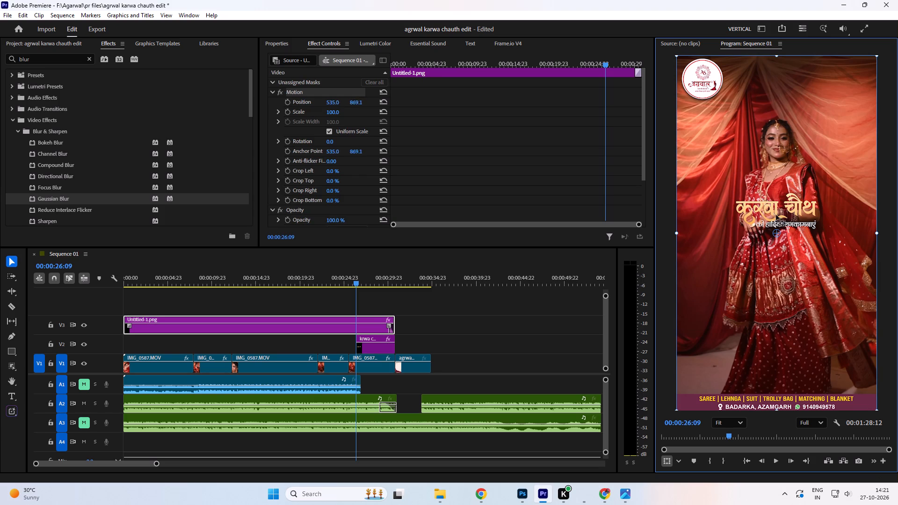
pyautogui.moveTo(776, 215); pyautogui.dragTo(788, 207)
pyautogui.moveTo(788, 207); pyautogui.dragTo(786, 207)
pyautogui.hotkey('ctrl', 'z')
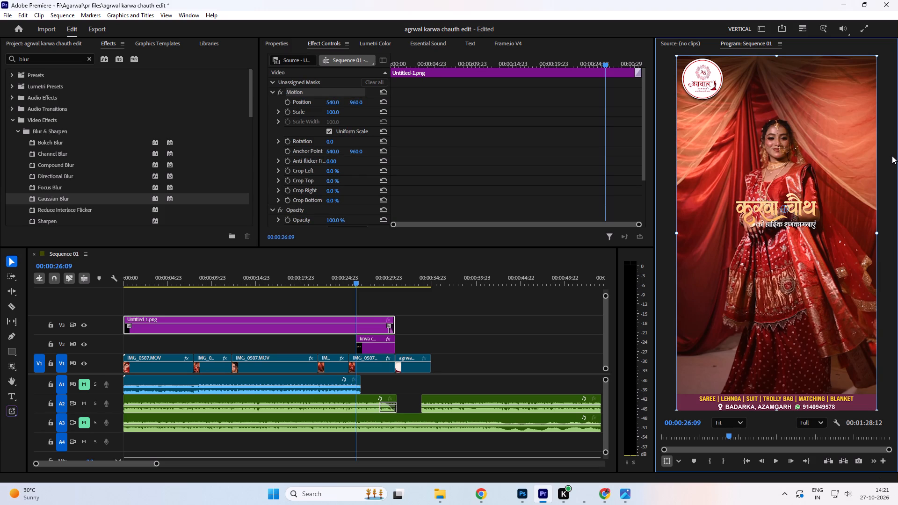
# Undo the title clip's scale changes and start trims until the clip begins at about 00:00:26:00.
pyautogui.hotkey('ctrl', 'z')
pyautogui.hotkey('ctrl', 'z')
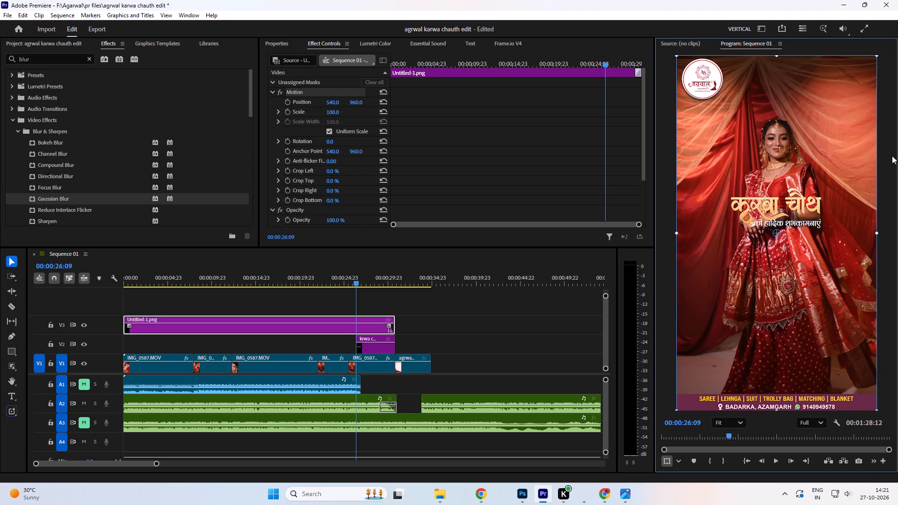
pyautogui.hotkey('ctrl', 'z')
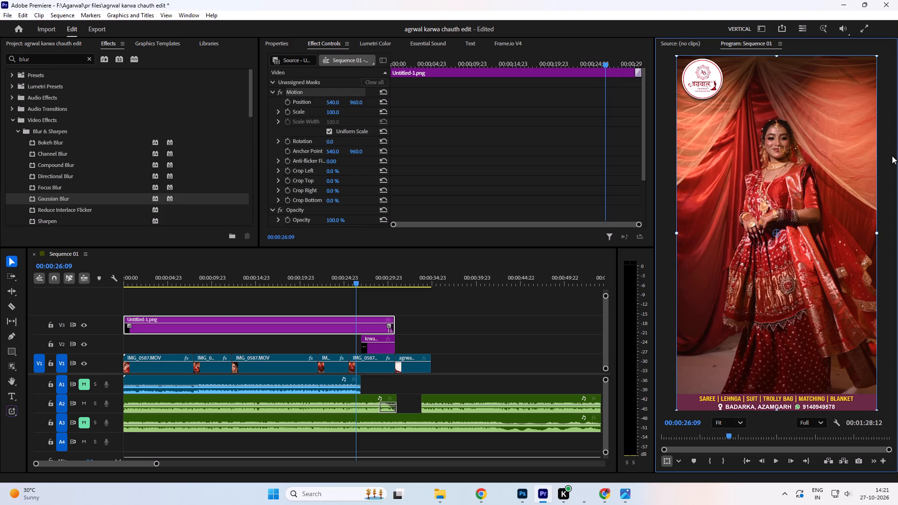
pyautogui.hotkey('ctrl', 'z')
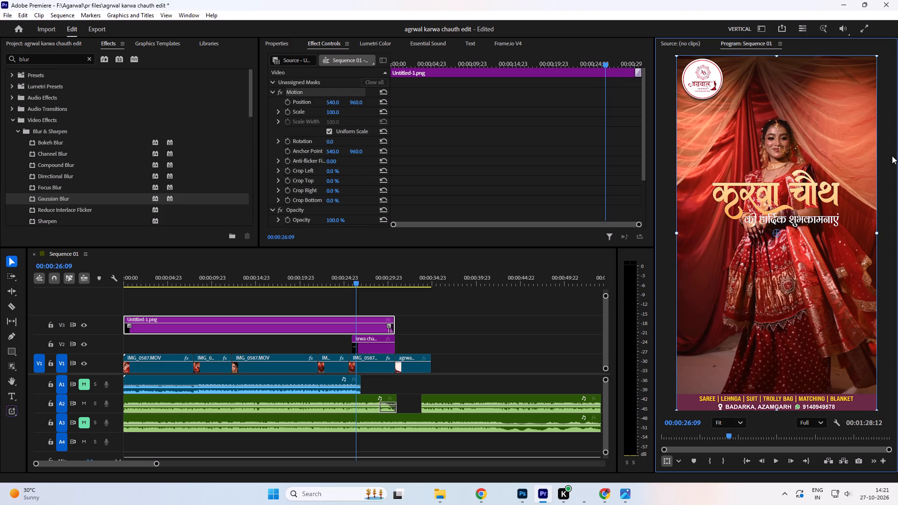
pyautogui.hotkey('ctrl', 'shift', 'z')
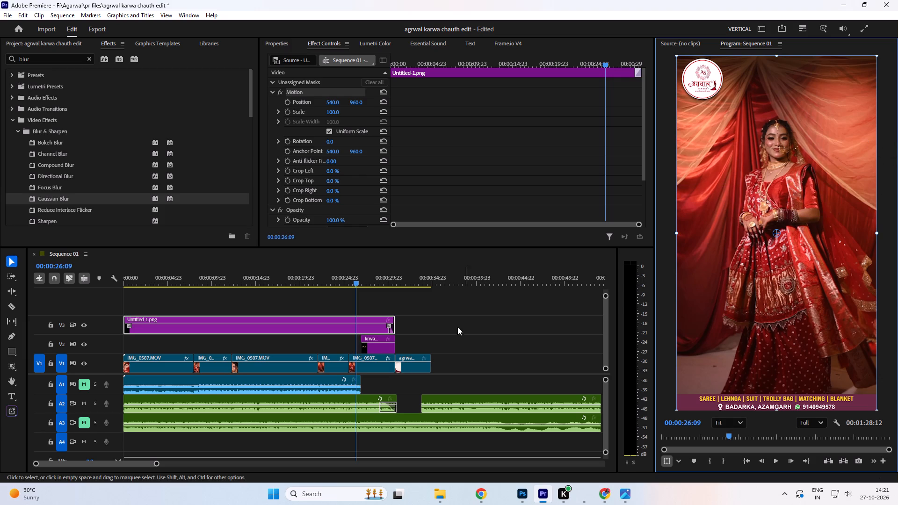
pyautogui.hotkey('ctrl', 'z')
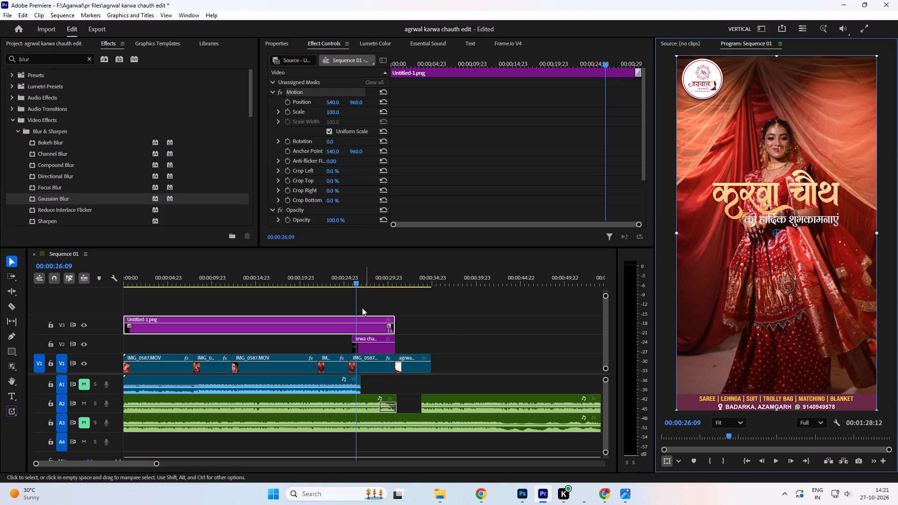
# At 00:00:26:00, move the Untitled-1.png overlay's anchor point onto the title text, at about 565.2, 798.3.
pyautogui.click(357, 282)
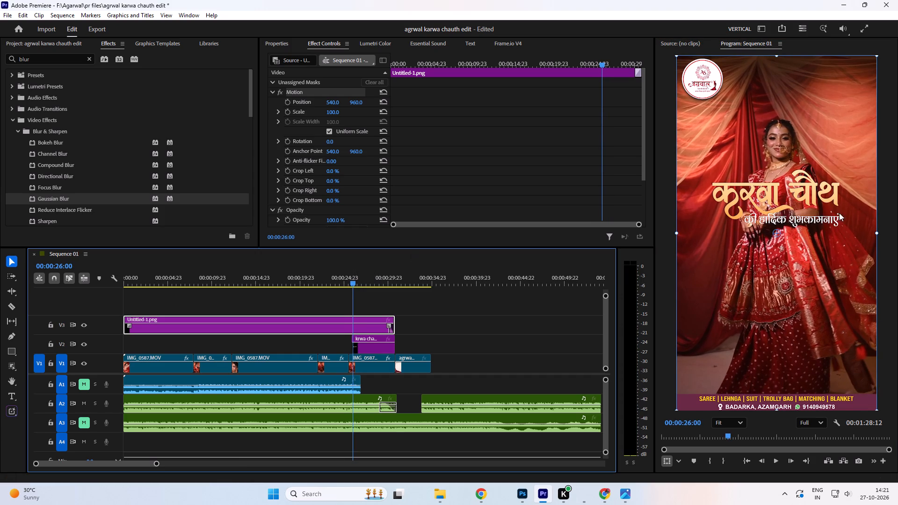
pyautogui.moveTo(776, 233); pyautogui.dragTo(781, 203)
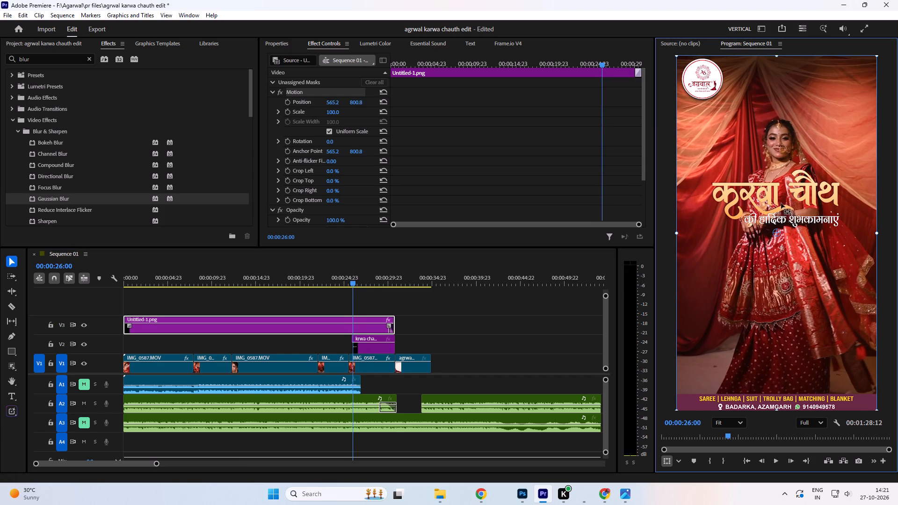
pyautogui.moveTo(781, 203); pyautogui.dragTo(778, 193)
pyautogui.moveTo(778, 193); pyautogui.dragTo(779, 197)
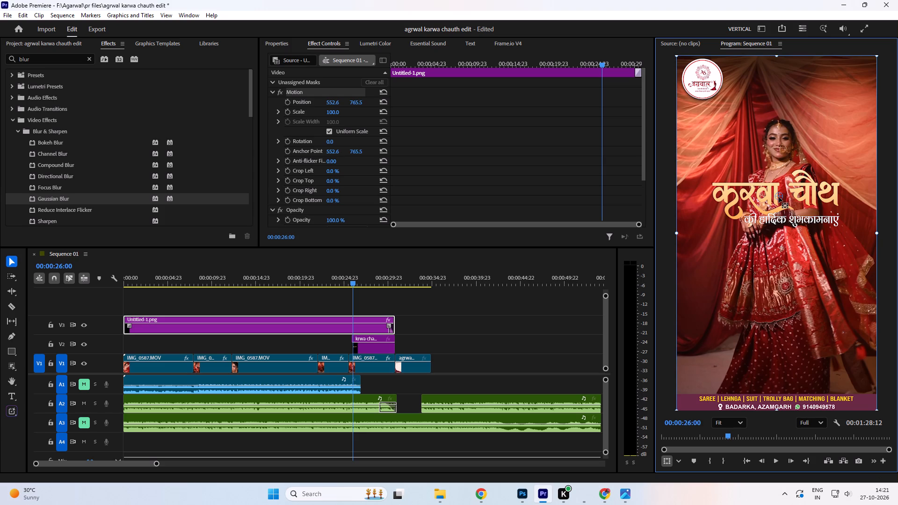
pyautogui.moveTo(779, 197); pyautogui.dragTo(781, 196)
pyautogui.moveTo(781, 196); pyautogui.dragTo(781, 204)
pyautogui.moveTo(781, 204); pyautogui.dragTo(781, 203)
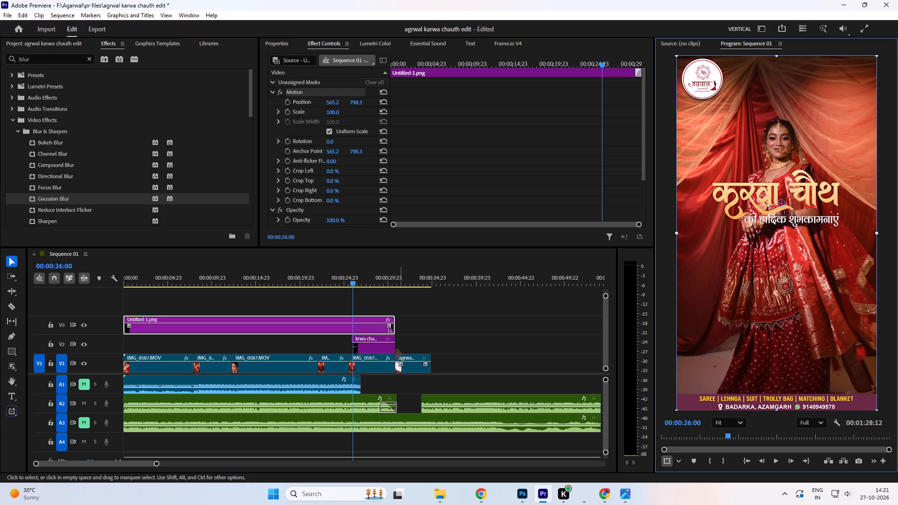
# Set the scale of the krwa chauth text.png title clip on V2 to 67.
pyautogui.click(366, 347)
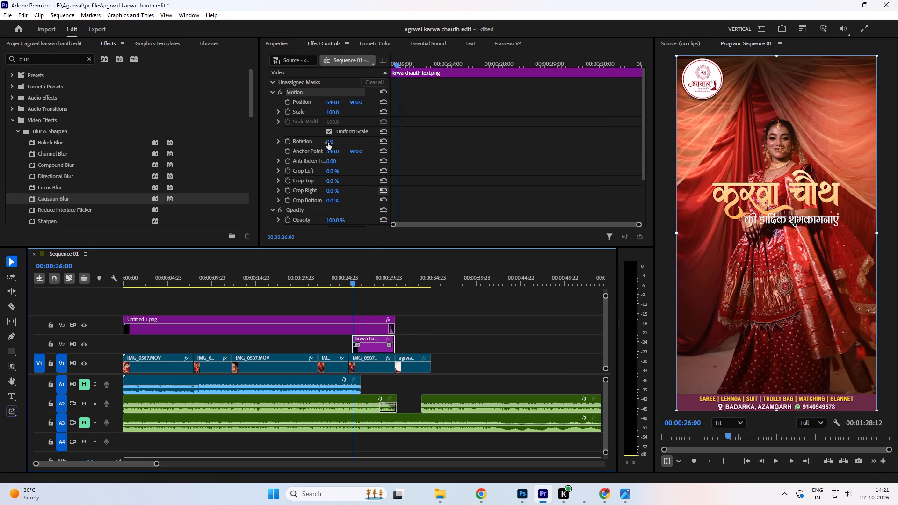
pyautogui.moveTo(334, 111); pyautogui.dragTo(331, 113)
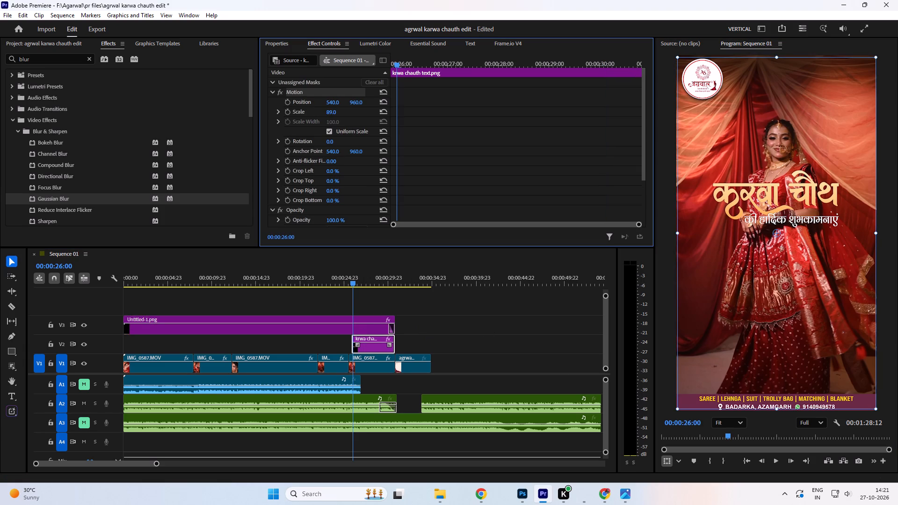
pyautogui.moveTo(331, 113); pyautogui.dragTo(327, 115)
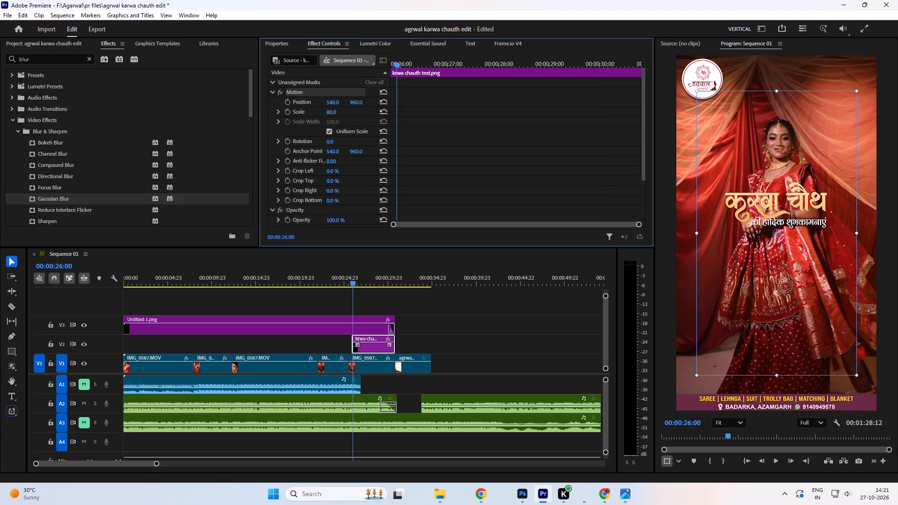
pyautogui.moveTo(327, 115); pyautogui.dragTo(322, 118)
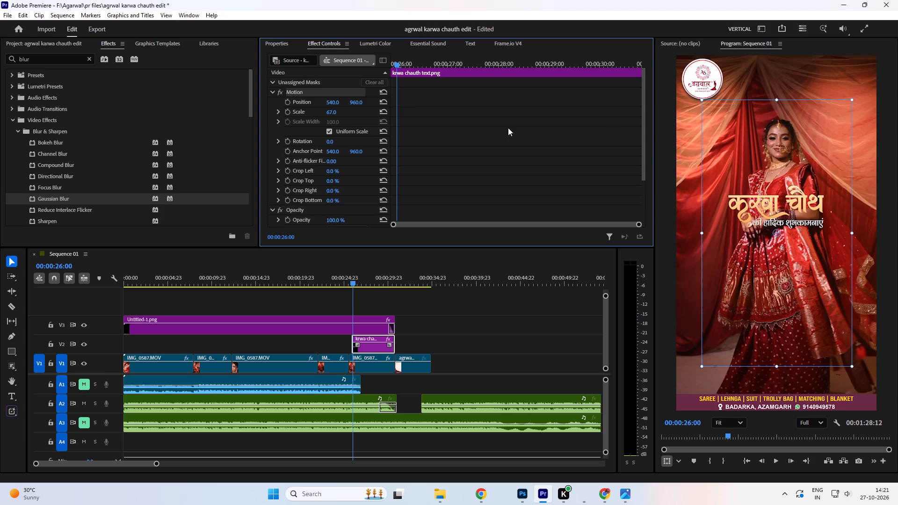
# Move the title clip's anchor point up onto the title text in the preview, at about 577.7, 760.2.
pyautogui.moveTo(775, 232); pyautogui.dragTo(780, 204)
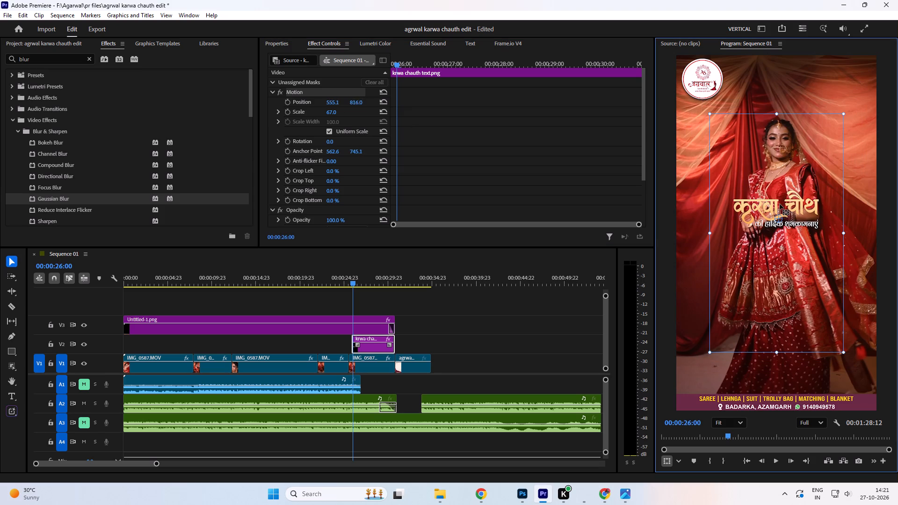
pyautogui.moveTo(780, 204); pyautogui.dragTo(780, 206)
pyautogui.moveTo(780, 206); pyautogui.dragTo(780, 207)
# Play back the section where the title first appears, starting at about 00:00:25:08.
pyautogui.press('Up')
pyautogui.press('Up')
pyautogui.press('Up')
pyautogui.press('Up')
pyautogui.press('Up')
pyautogui.press('Up')
pyautogui.press('Up')
pyautogui.press('Up')
pyautogui.press('Up')
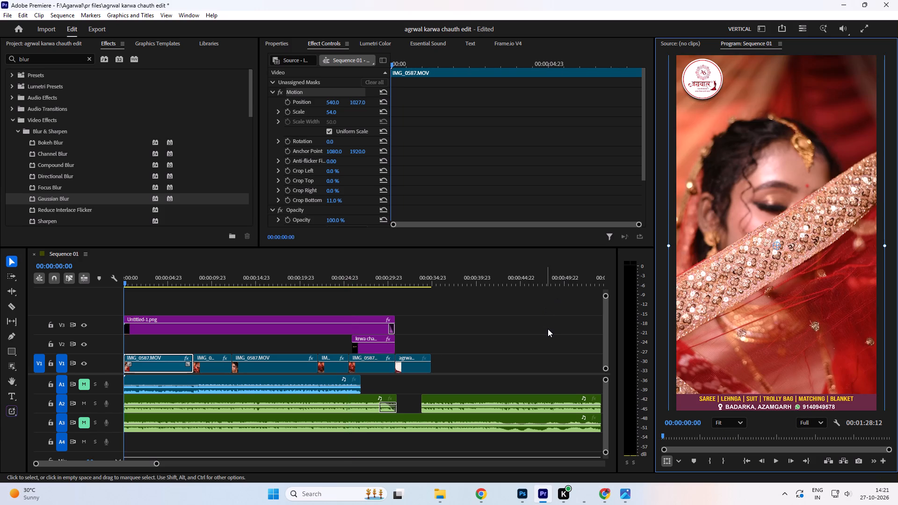
pyautogui.click(366, 275)
pyautogui.click(348, 281)
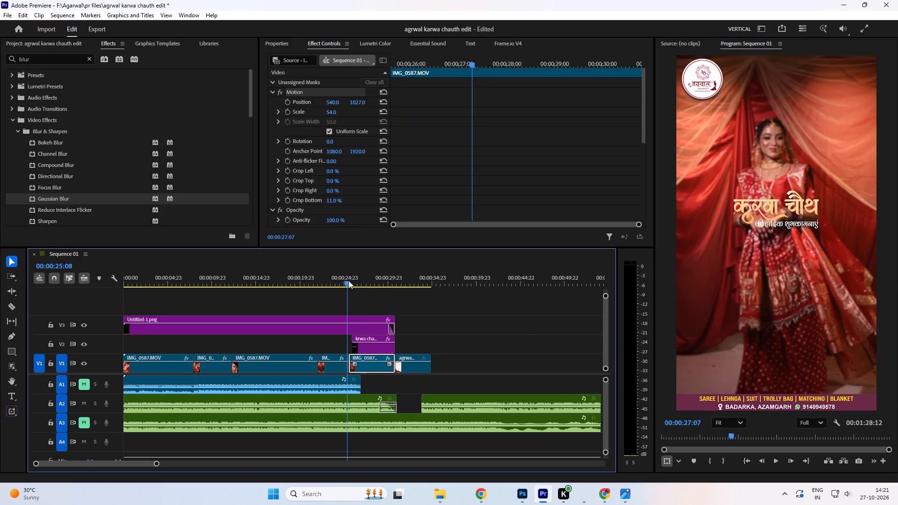
pyautogui.press('space')
pyautogui.press('space')
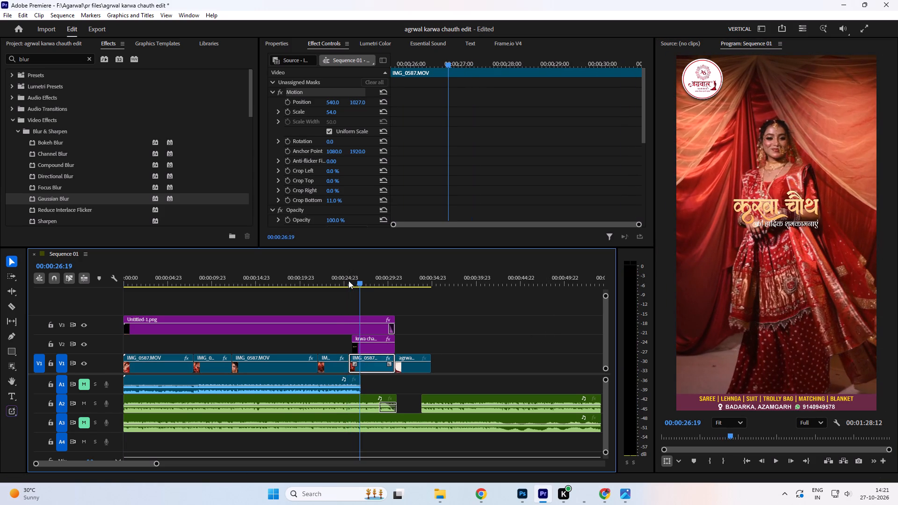
# Keyframe the title clip's scale at 67 at its start, 00:00:25:21, and at 114 at 00:00:26:07.
pyautogui.moveTo(360, 283); pyautogui.dragTo(353, 283)
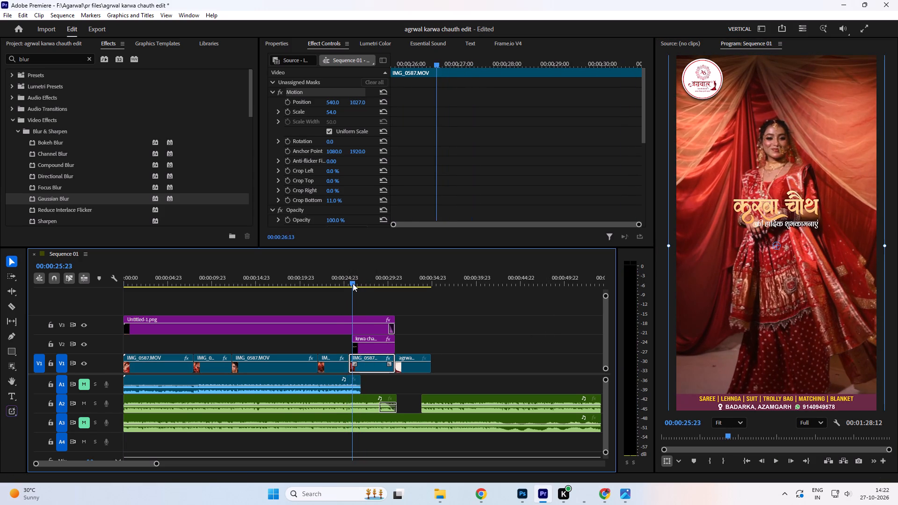
pyautogui.moveTo(353, 283); pyautogui.dragTo(352, 285)
pyautogui.click(373, 349)
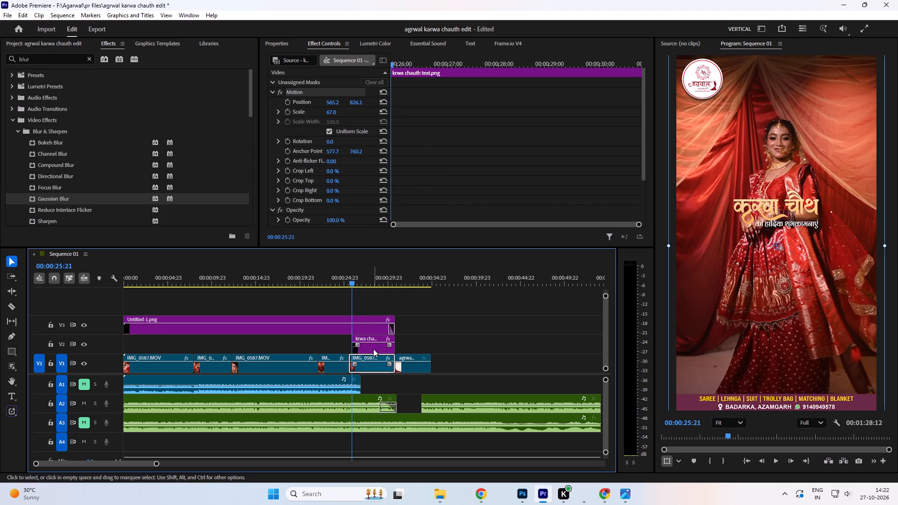
pyautogui.click(286, 114)
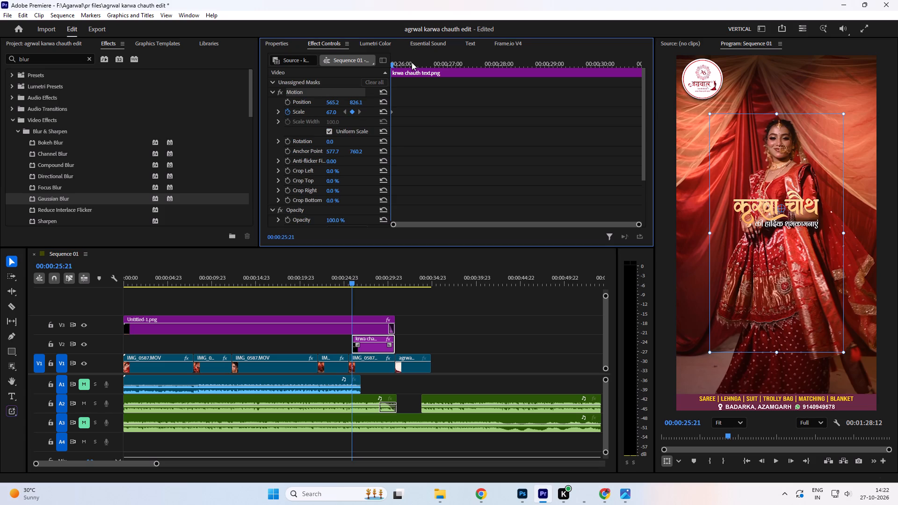
pyautogui.click(412, 62)
pyautogui.moveTo(331, 114); pyautogui.dragTo(338, 113)
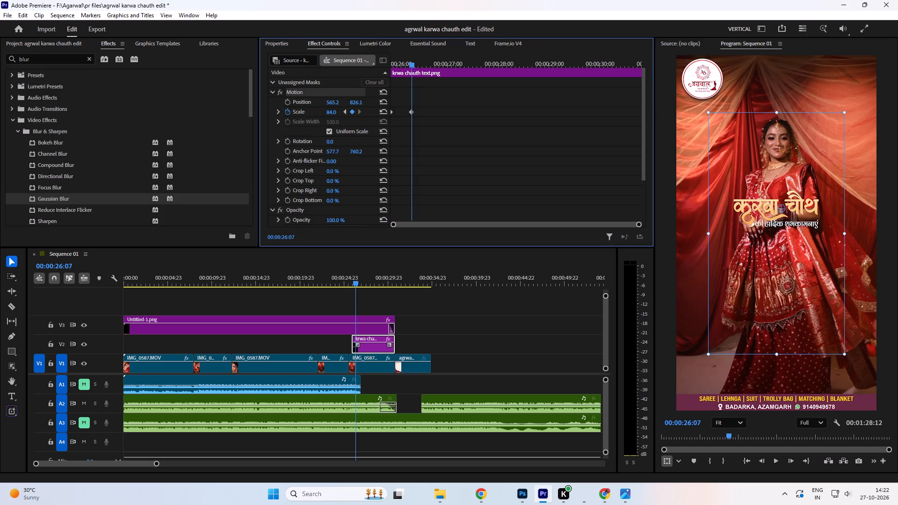
pyautogui.moveTo(338, 113); pyautogui.dragTo(347, 113)
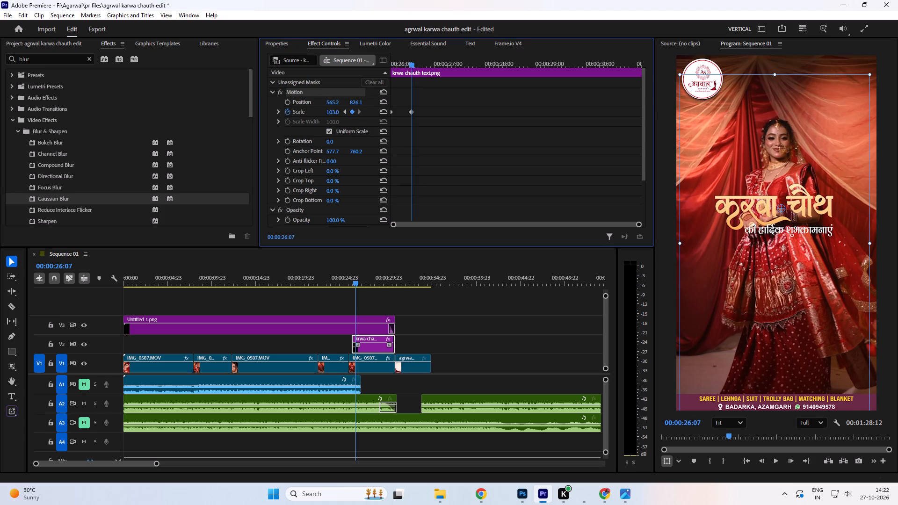
pyautogui.moveTo(347, 113); pyautogui.dragTo(354, 115)
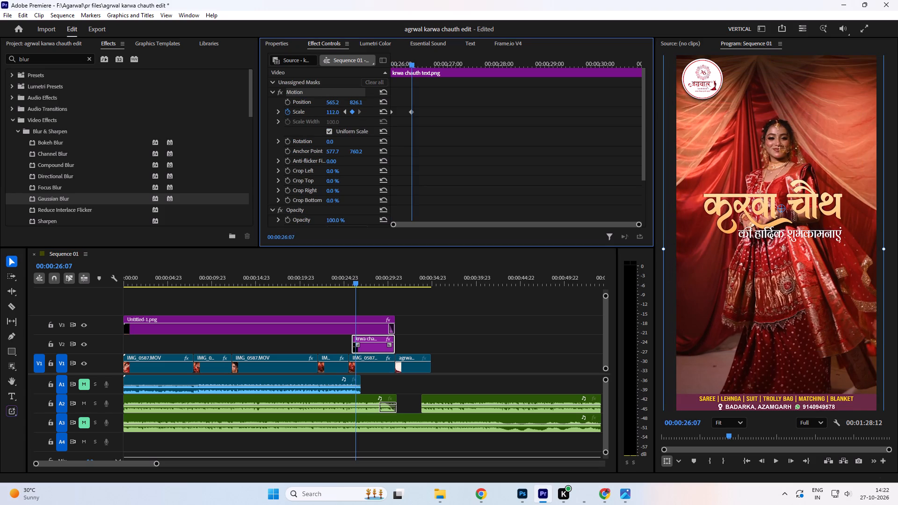
pyautogui.moveTo(354, 115); pyautogui.dragTo(355, 115)
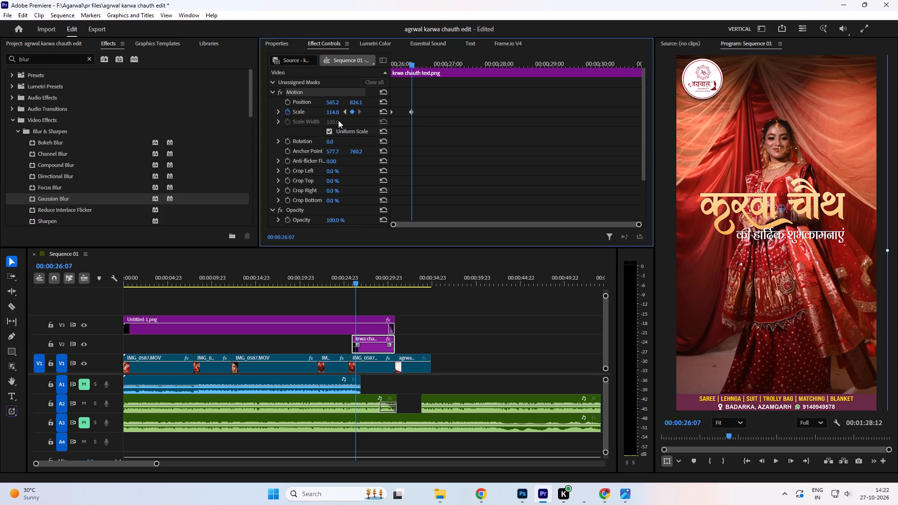
# Play back and scrub through the title's scale animation from just before the title clip begins.
pyautogui.click(343, 279)
pyautogui.press('space')
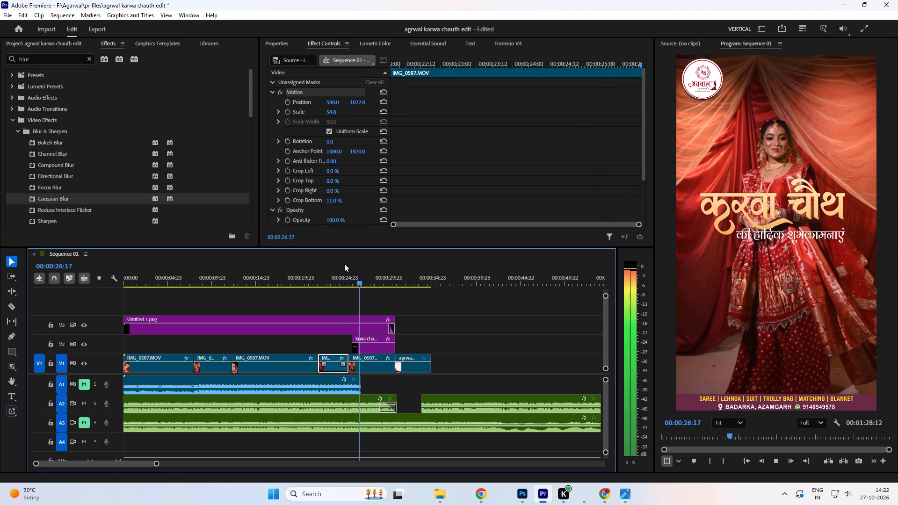
pyautogui.press('space')
pyautogui.moveTo(360, 284); pyautogui.dragTo(355, 286)
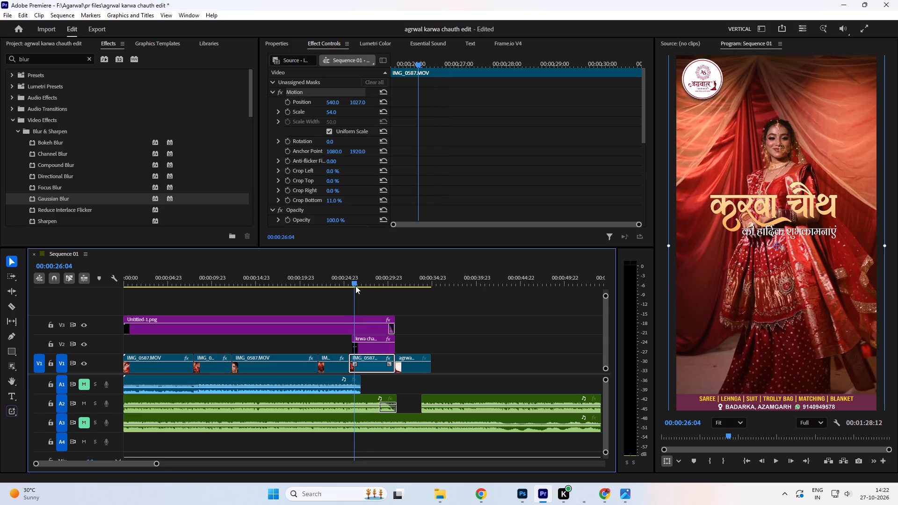
pyautogui.moveTo(355, 286); pyautogui.dragTo(355, 291)
# Apply Ease Out to the title clip's first scale keyframe and Ease In to its second scale keyframe.
pyautogui.click(363, 347)
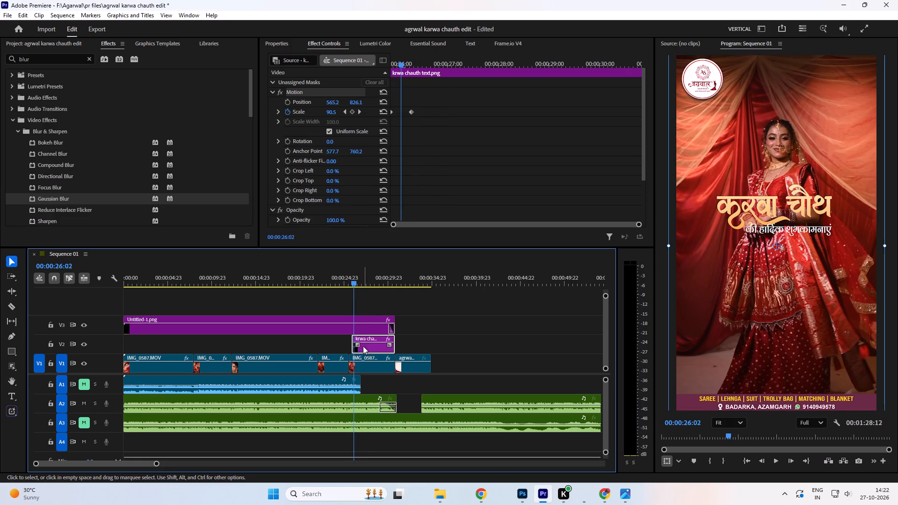
pyautogui.click(391, 111)
pyautogui.rightClick(391, 111)
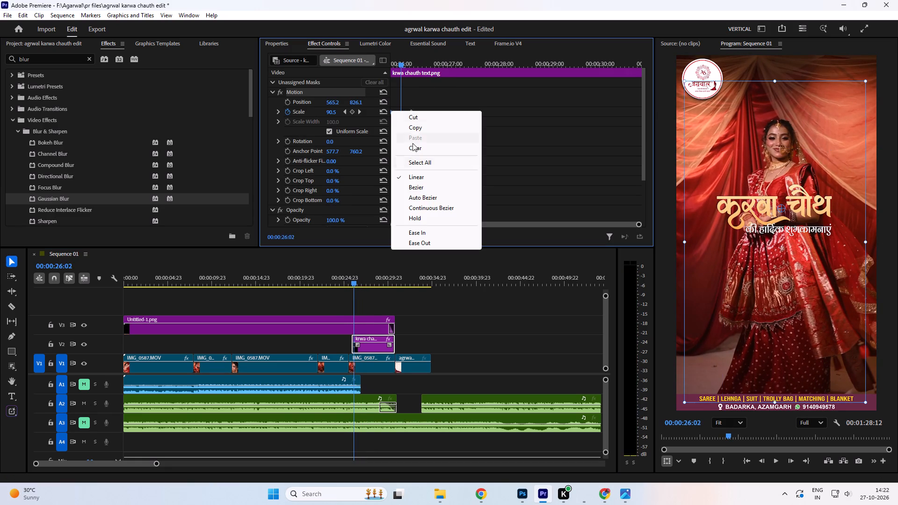
pyautogui.click(432, 245)
pyautogui.click(412, 111)
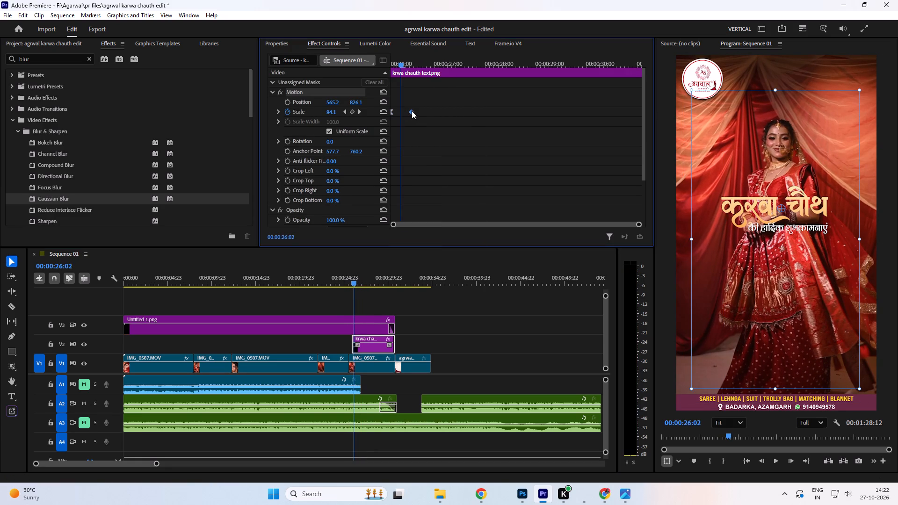
pyautogui.rightClick(412, 111)
pyautogui.click(451, 235)
# Move the title clip's second scale keyframe to nearly midway between 00:00:27:00 and 00:00:28:00.
pyautogui.moveTo(411, 111); pyautogui.dragTo(468, 119)
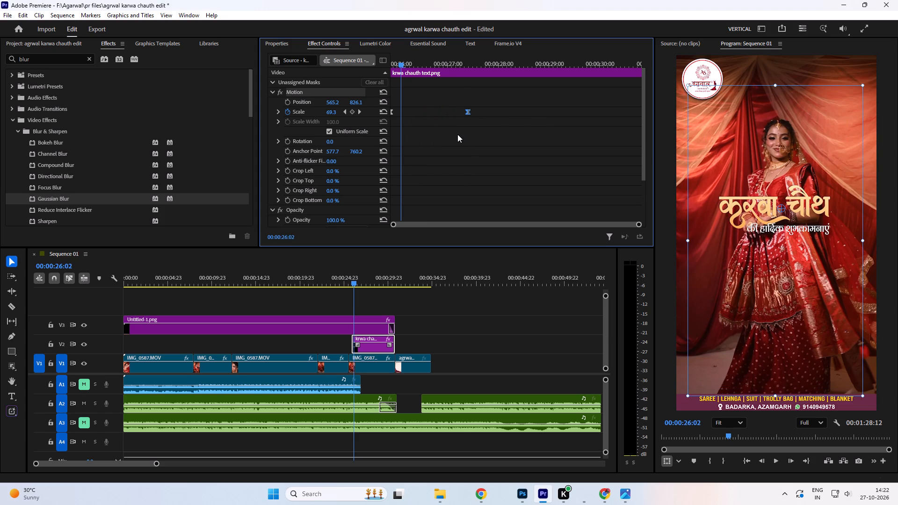
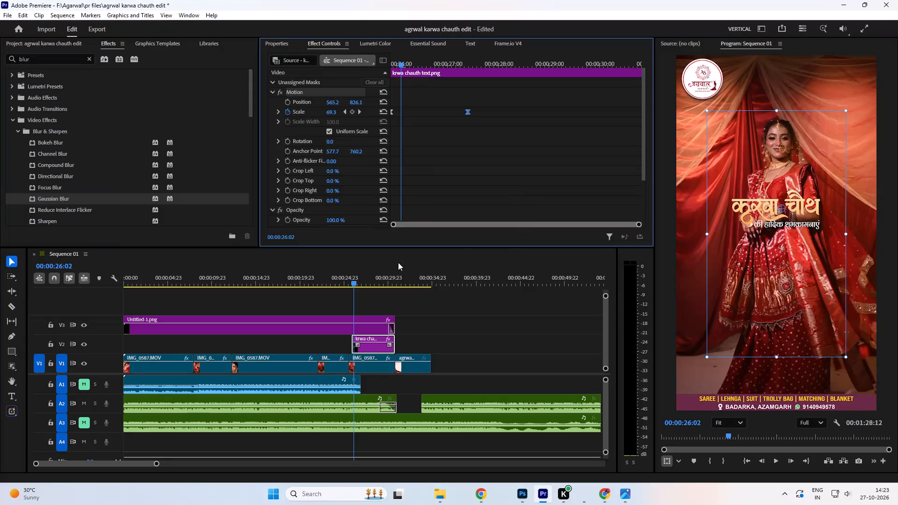
# Play back and scrub through the title's scale animation from just before the title clip begins.
pyautogui.click(348, 281)
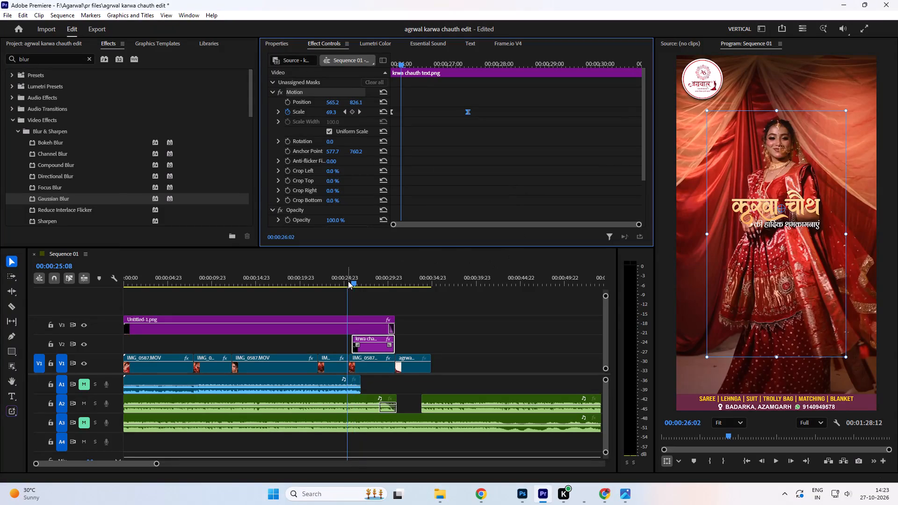
pyautogui.press('space')
pyautogui.press('space')
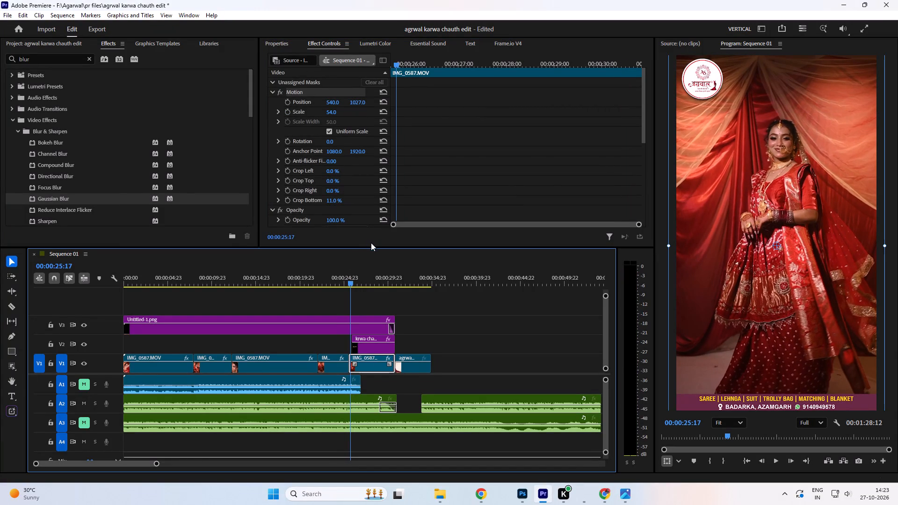
pyautogui.click(347, 283)
pyautogui.press('space')
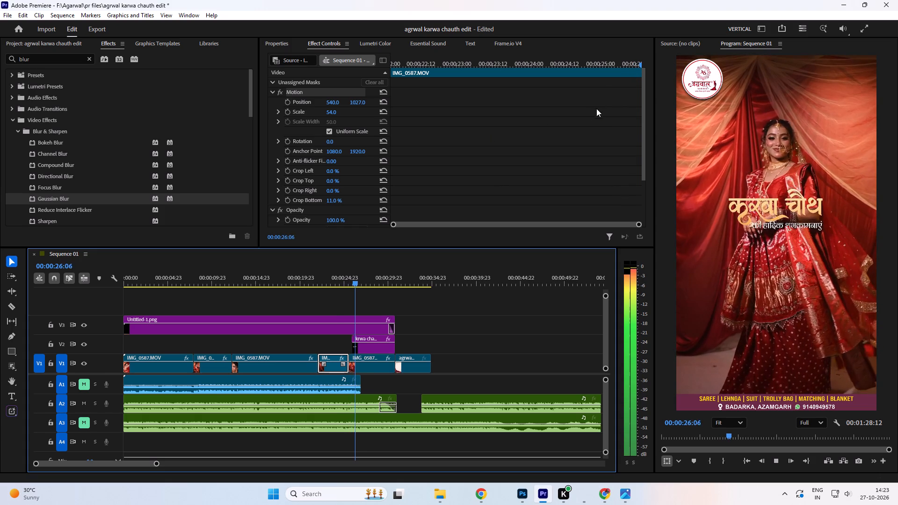
pyautogui.press('space')
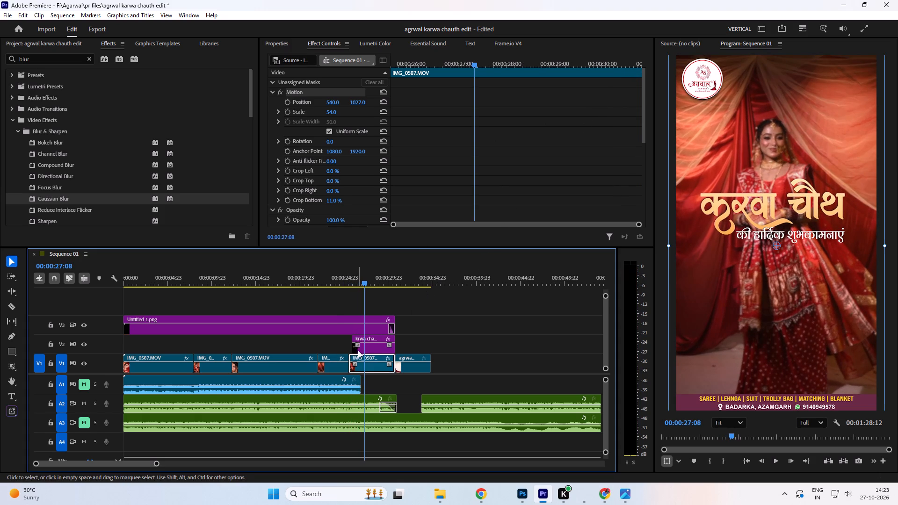
pyautogui.click(358, 349)
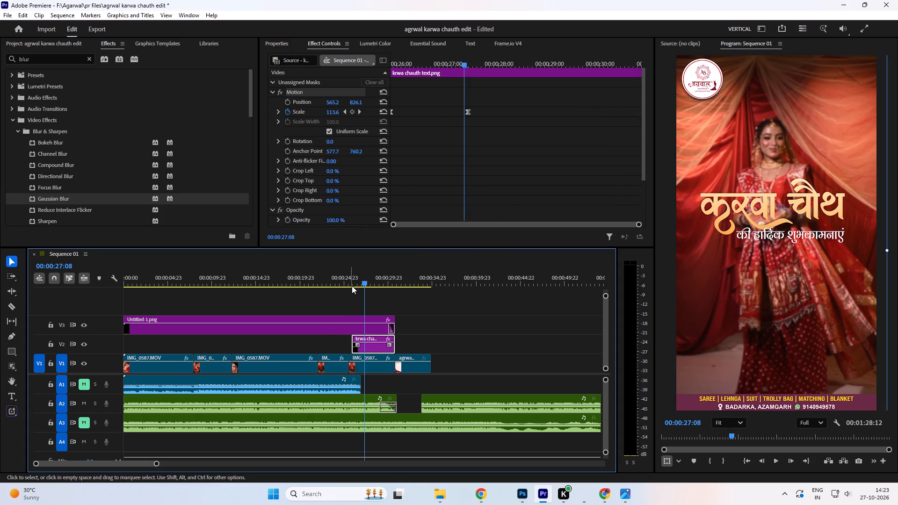
pyautogui.moveTo(352, 281); pyautogui.dragTo(304, 297)
pyautogui.press('space')
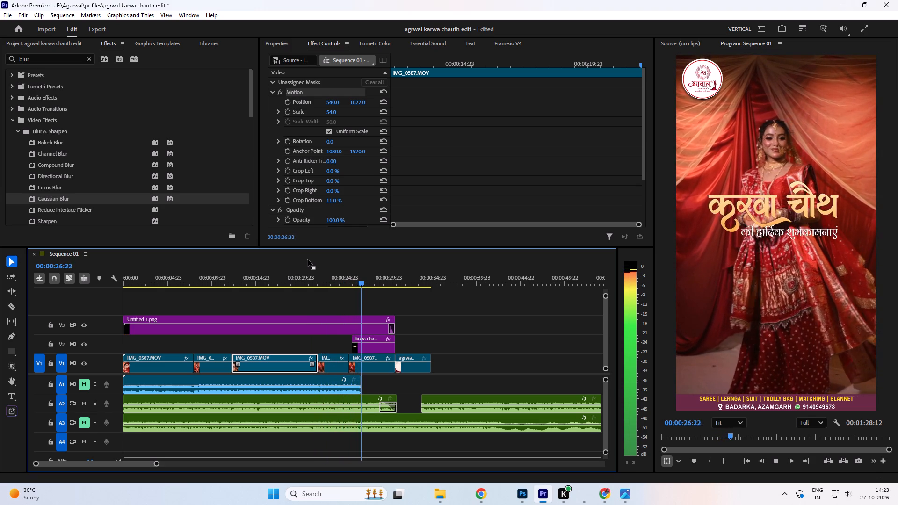
pyautogui.press('space')
pyautogui.click(367, 366)
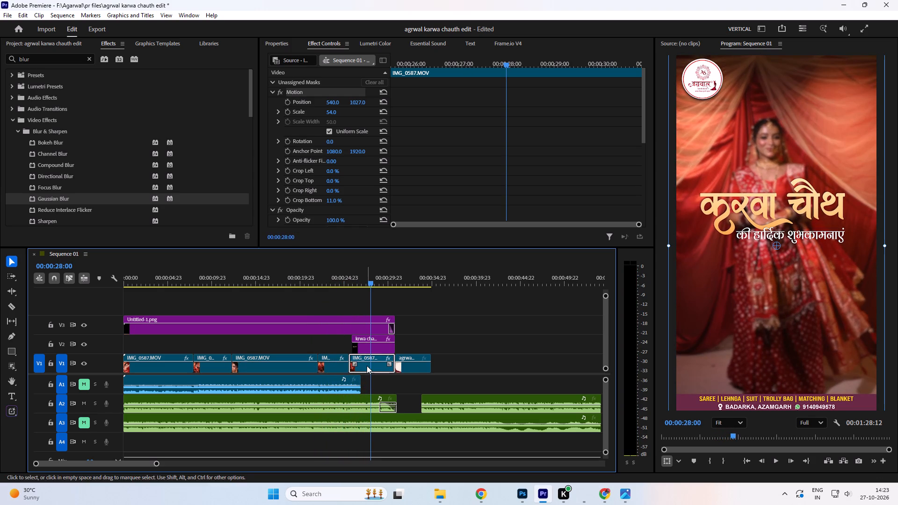
pyautogui.moveTo(447, 53); pyautogui.dragTo(374, 108)
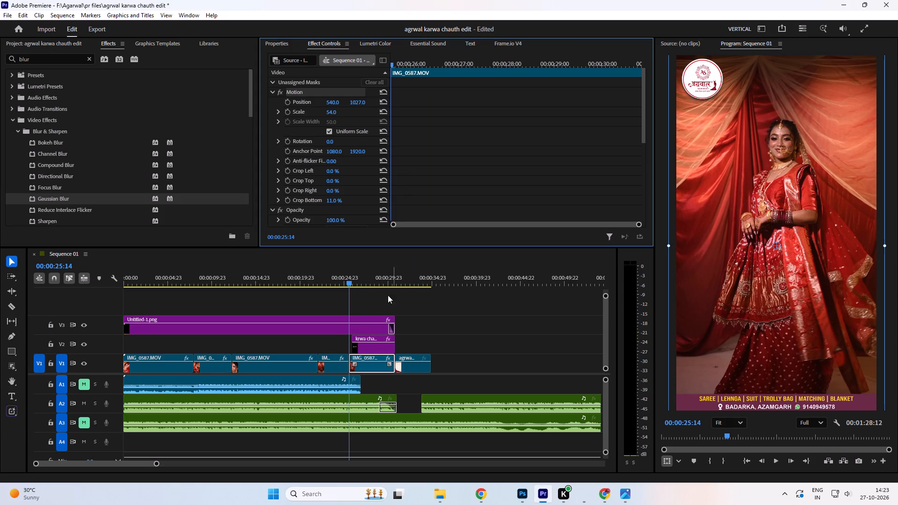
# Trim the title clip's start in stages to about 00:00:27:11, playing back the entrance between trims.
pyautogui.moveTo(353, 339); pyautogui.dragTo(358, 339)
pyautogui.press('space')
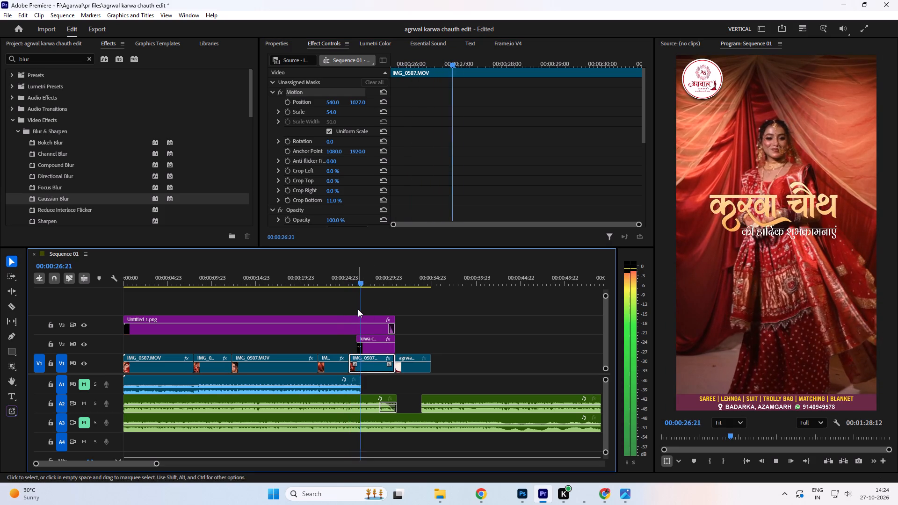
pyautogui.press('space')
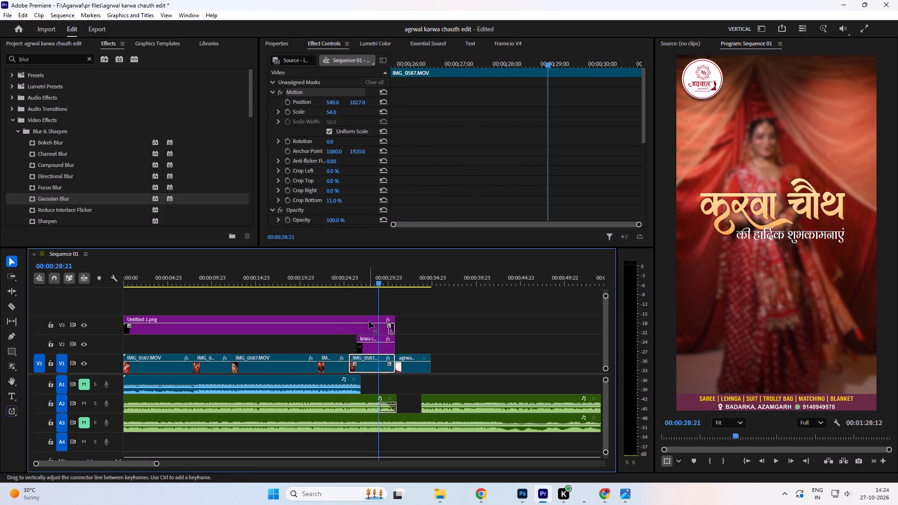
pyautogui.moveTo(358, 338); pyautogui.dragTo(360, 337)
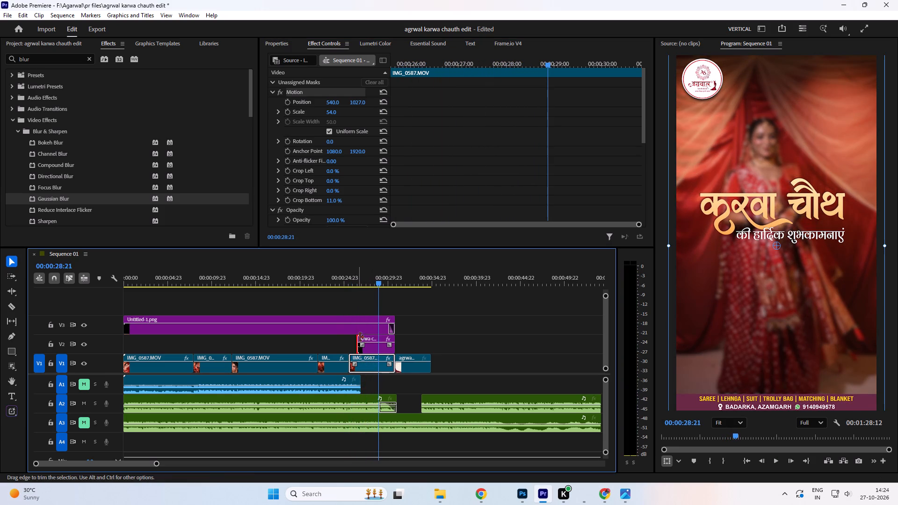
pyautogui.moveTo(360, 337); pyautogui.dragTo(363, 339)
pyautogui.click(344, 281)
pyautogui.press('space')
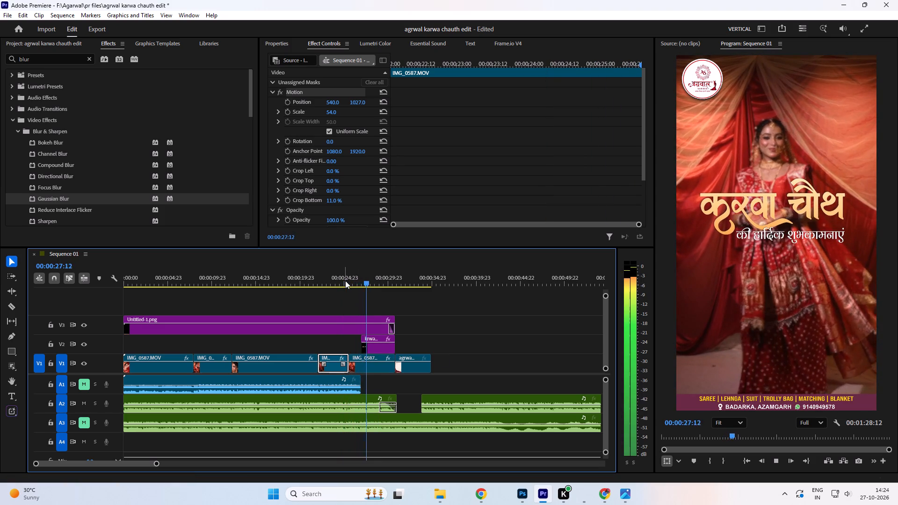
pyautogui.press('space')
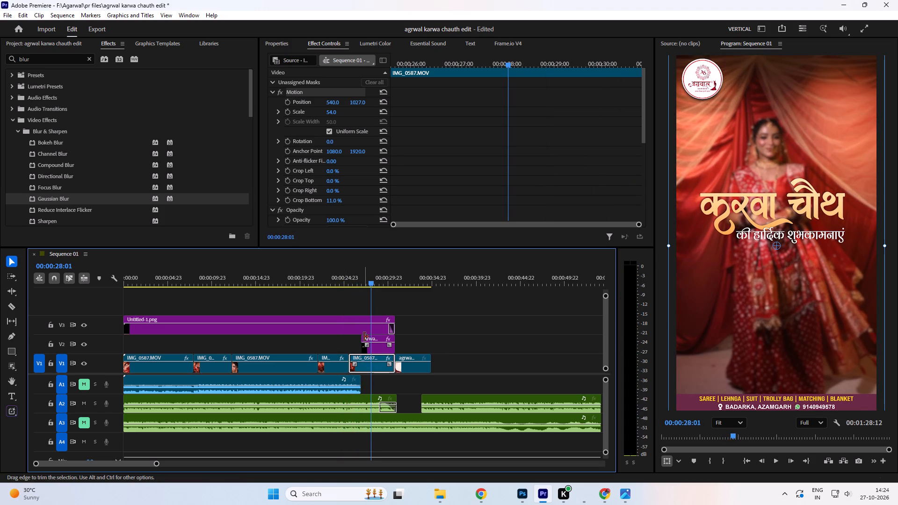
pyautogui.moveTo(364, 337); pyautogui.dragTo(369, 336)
# Play back the shortened title clip's entrance repeatedly and check its scale keyframes.
pyautogui.click(348, 279)
pyautogui.press('space')
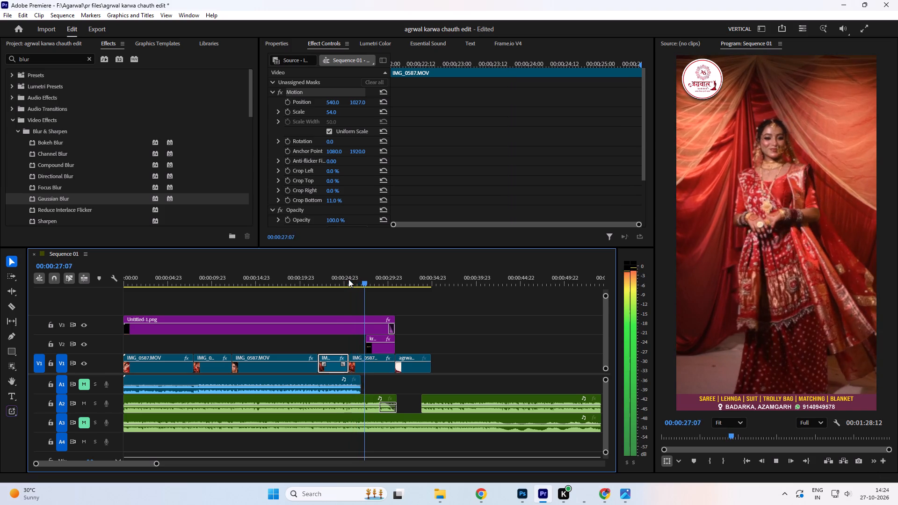
pyautogui.press('space')
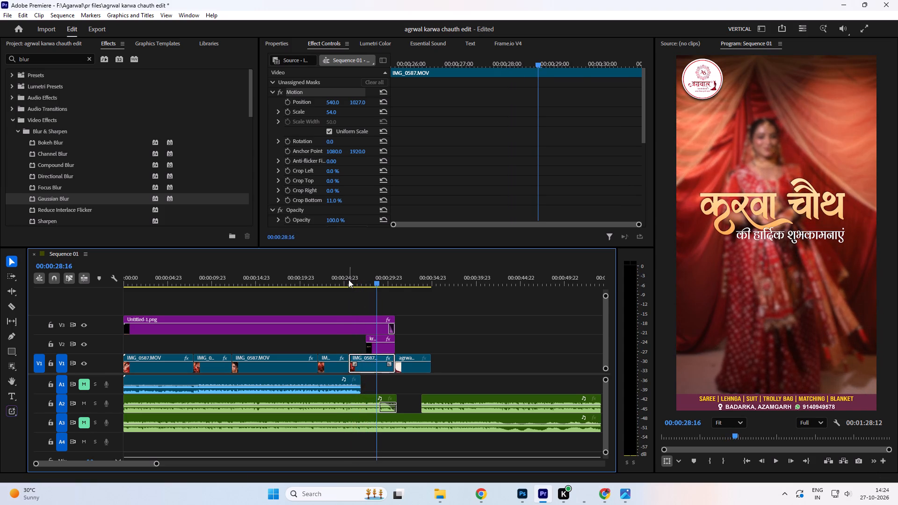
pyautogui.click(348, 280)
pyautogui.press('space')
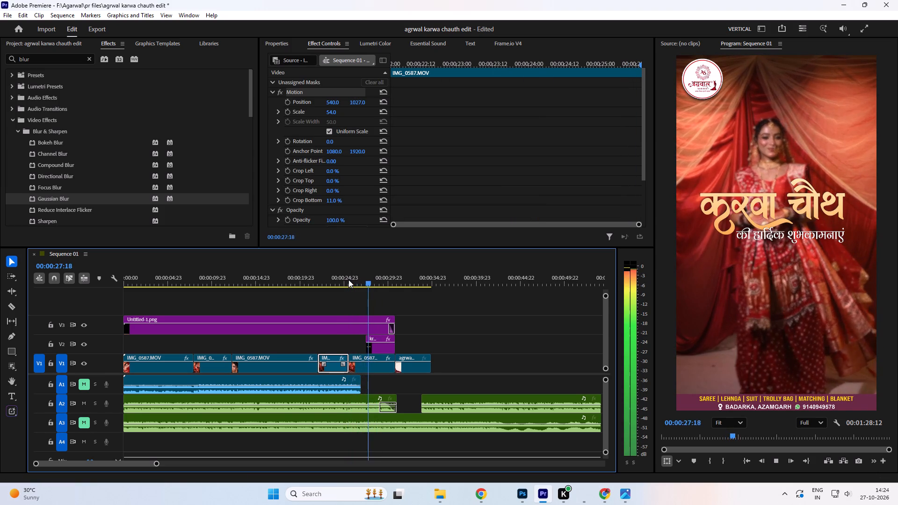
pyautogui.press('space')
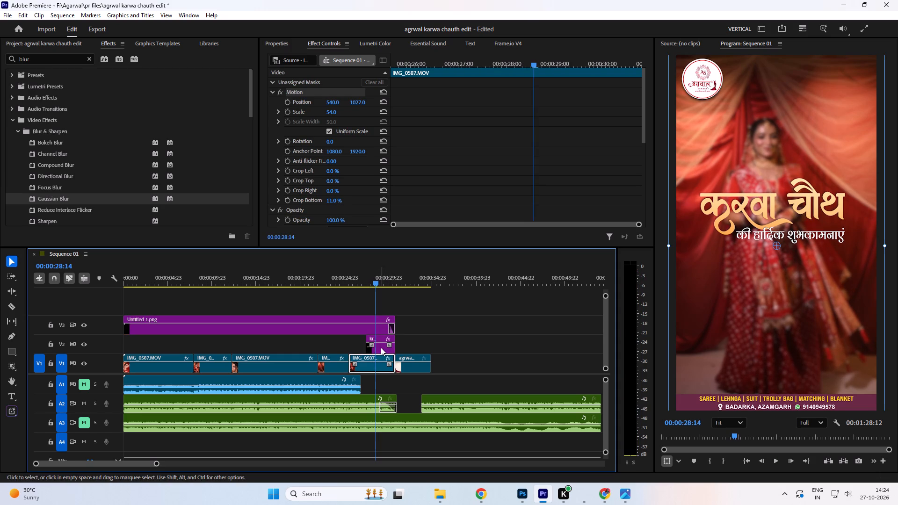
pyautogui.click(381, 347)
pyautogui.moveTo(442, 60); pyautogui.dragTo(349, 91)
pyautogui.scroll(3, 402, 125)
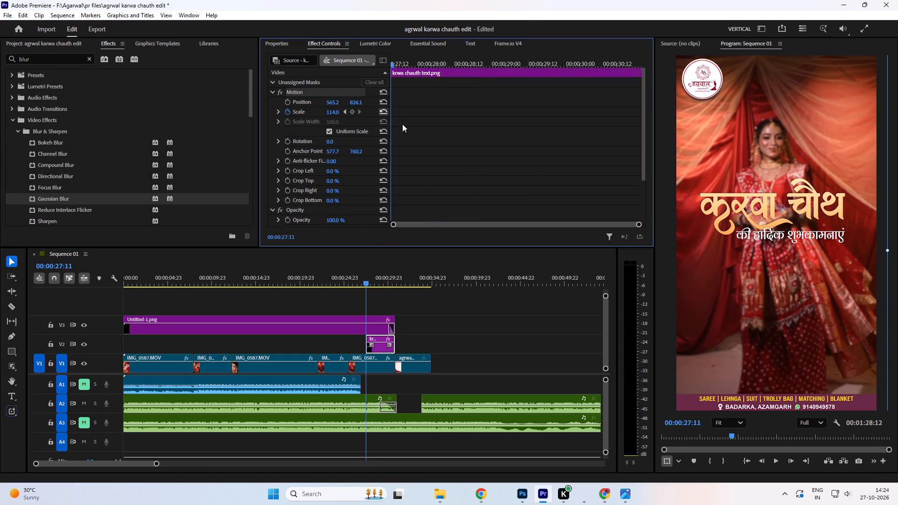
pyautogui.scroll(2, 402, 124)
pyautogui.press('space')
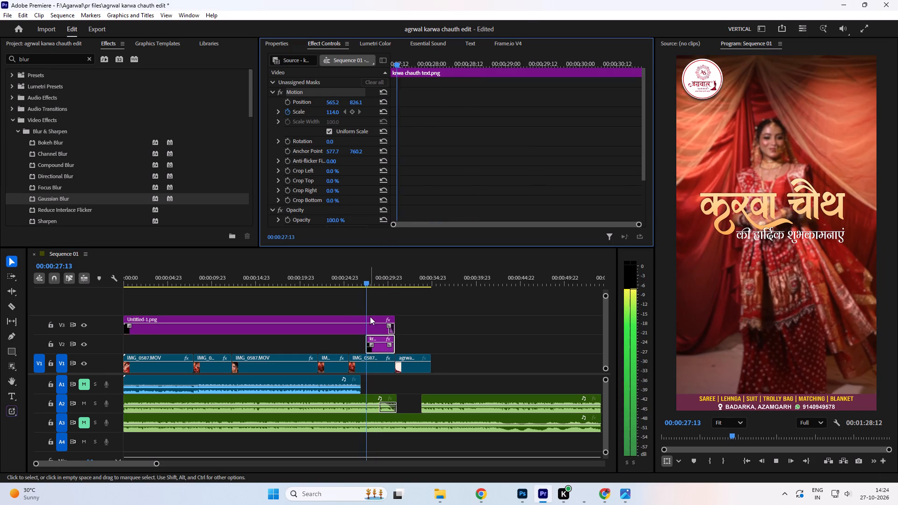
pyautogui.press('space')
pyautogui.click(356, 282)
pyautogui.press('space')
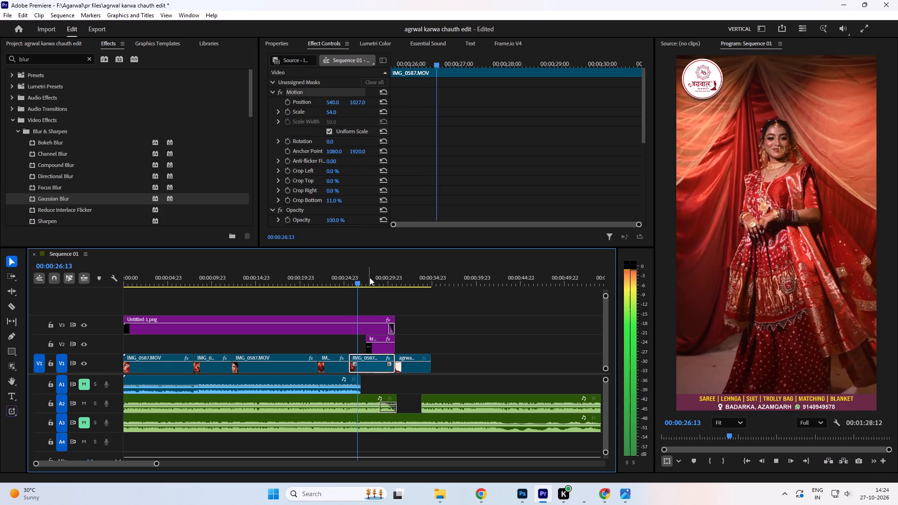
pyautogui.press('space')
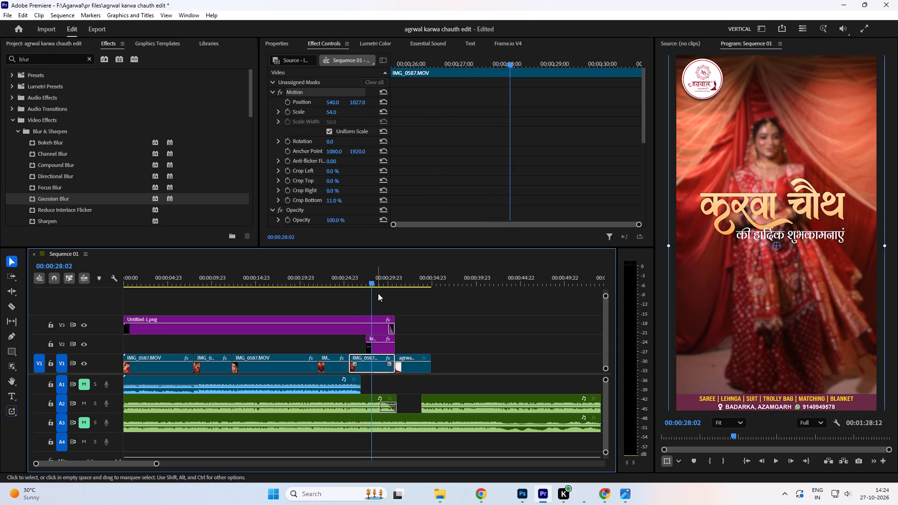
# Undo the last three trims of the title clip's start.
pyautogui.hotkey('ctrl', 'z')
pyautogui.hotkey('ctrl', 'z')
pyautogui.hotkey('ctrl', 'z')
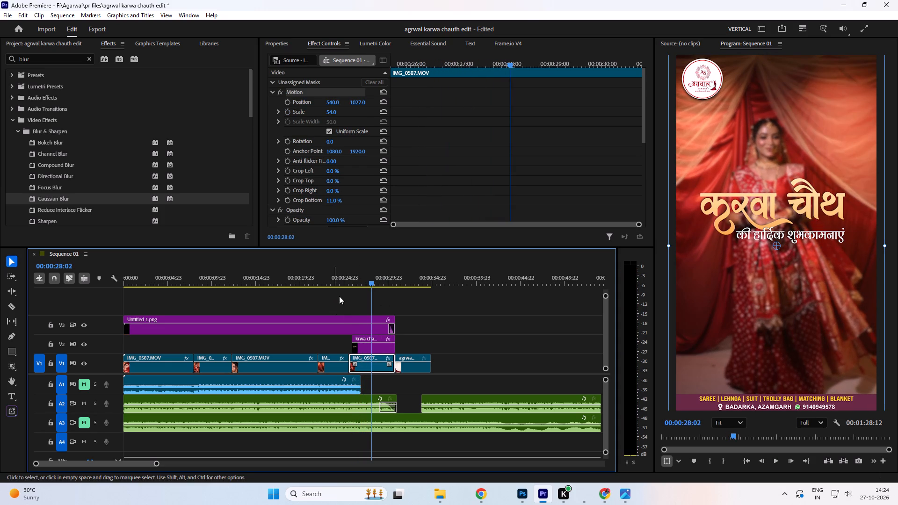
# Move the title clip's first scale keyframe to just before 00:00:26:19 and its second to shortly before 00:00:28:00.
pyautogui.click(351, 283)
pyautogui.press('space')
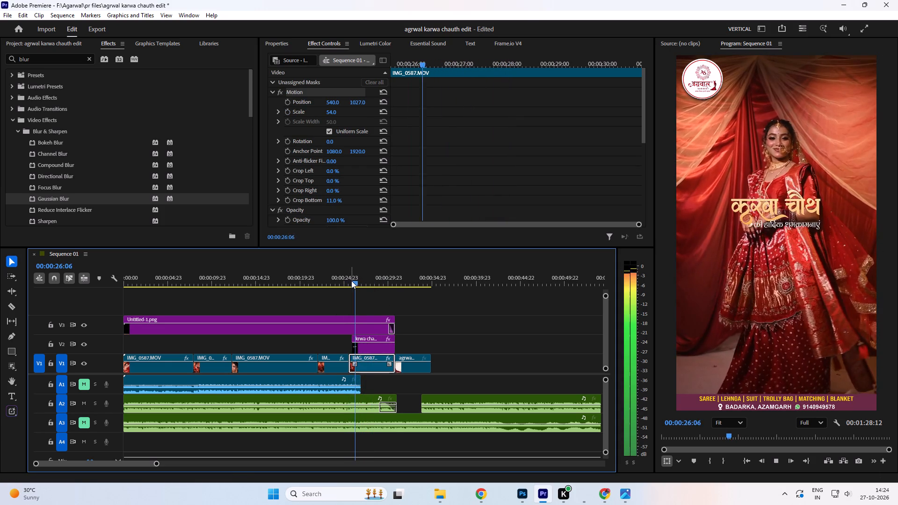
pyautogui.press('space')
pyautogui.click(369, 348)
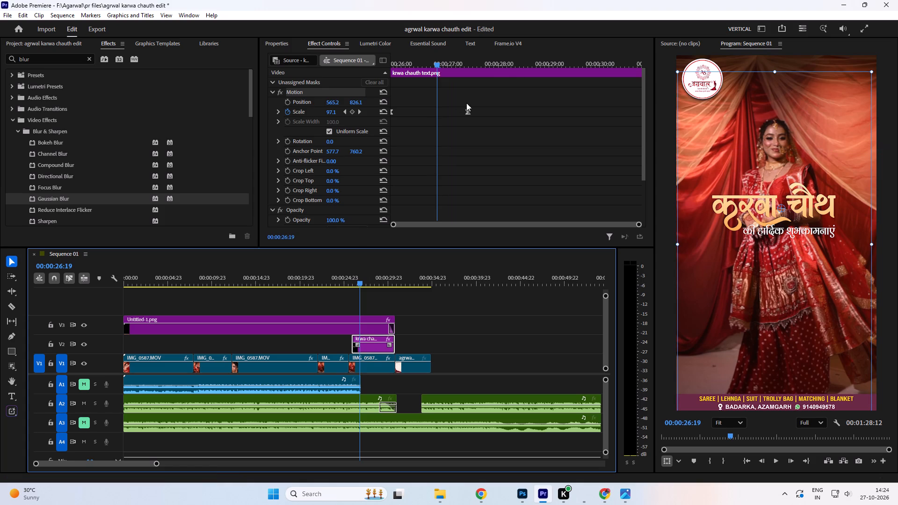
pyautogui.moveTo(392, 112); pyautogui.dragTo(432, 113)
pyautogui.moveTo(468, 112); pyautogui.dragTo(492, 113)
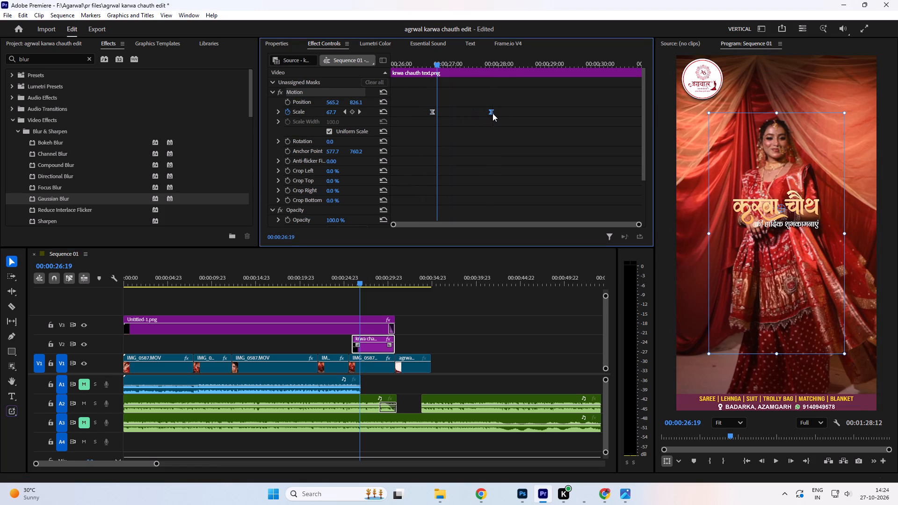
# Extend the title clip's start to 00:00:25:14, aligned with the footage below, and move its first scale keyframe just past 00:00:26:19.
pyautogui.moveTo(355, 338); pyautogui.dragTo(360, 337)
pyautogui.moveTo(406, 59); pyautogui.dragTo(362, 72)
pyautogui.moveTo(360, 339); pyautogui.dragTo(357, 340)
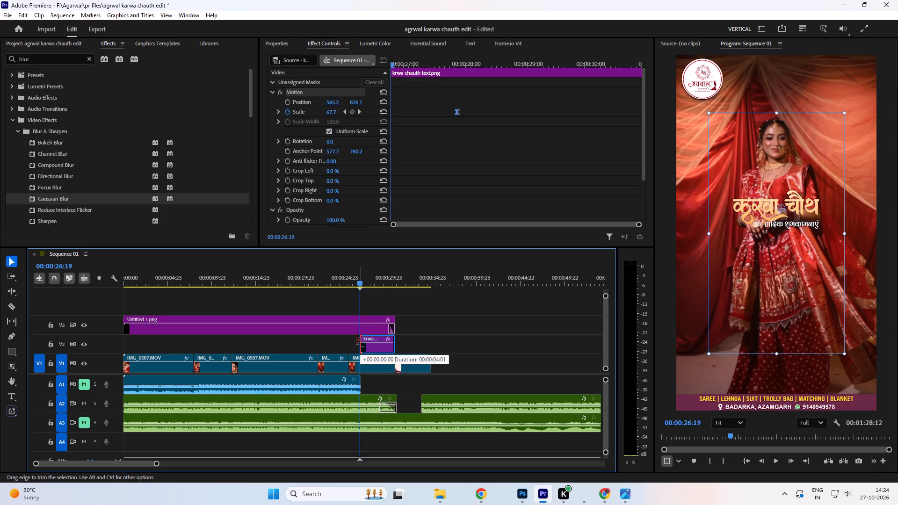
pyautogui.moveTo(357, 340); pyautogui.dragTo(352, 342)
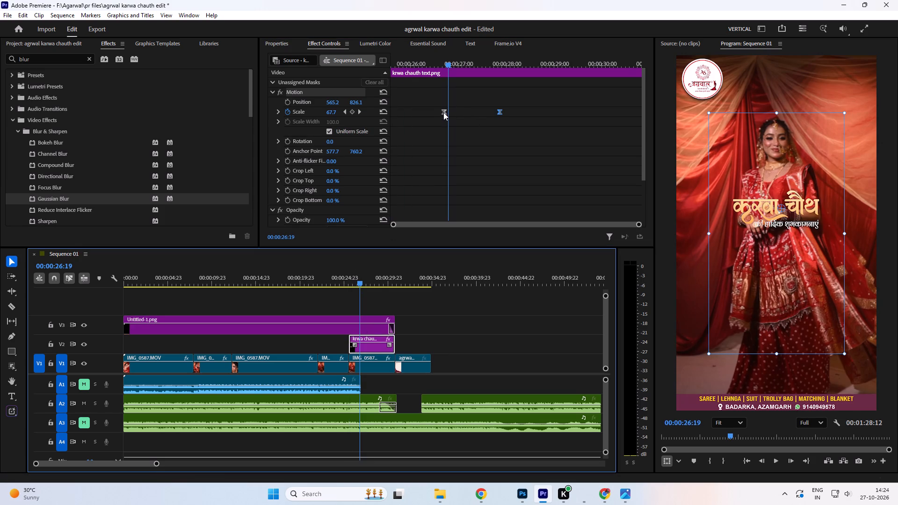
pyautogui.moveTo(443, 112); pyautogui.dragTo(454, 113)
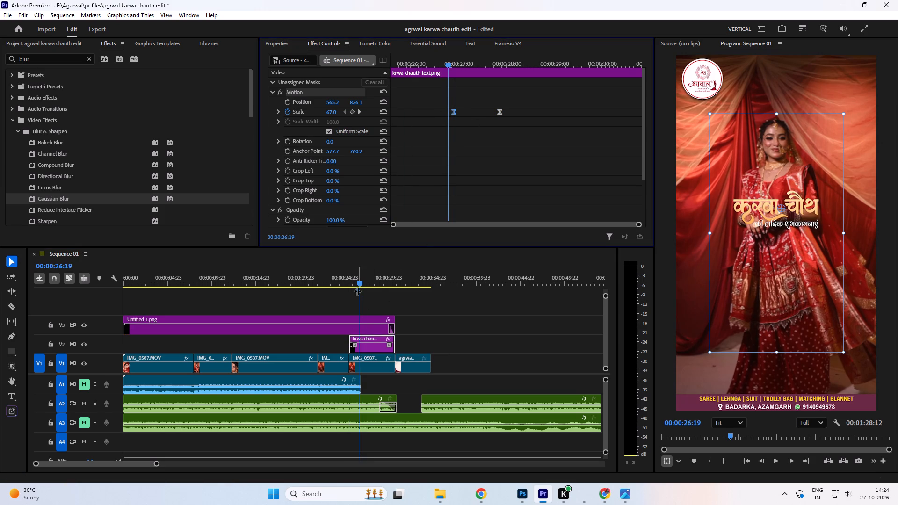
# Trim the title clip's start to 00:00:26:19, just before its first scale keyframe.
pyautogui.moveTo(350, 338); pyautogui.dragTo(352, 338)
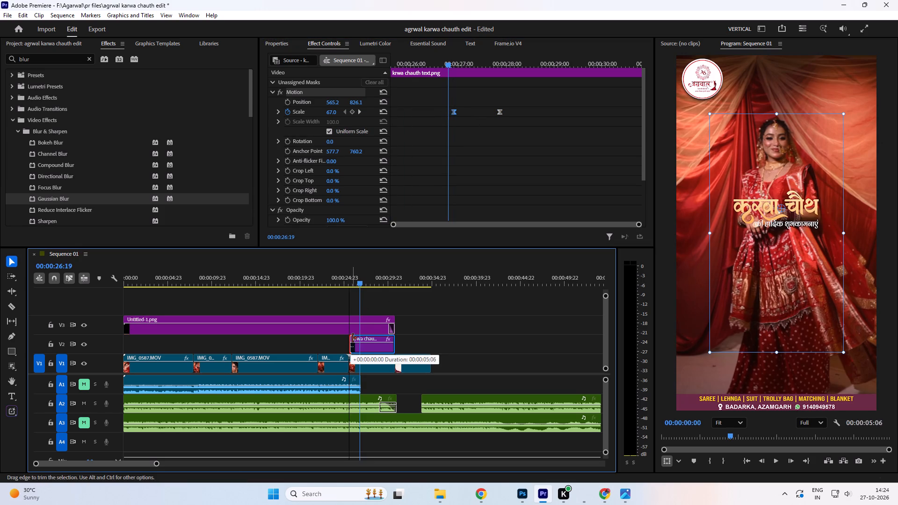
pyautogui.moveTo(352, 338); pyautogui.dragTo(359, 339)
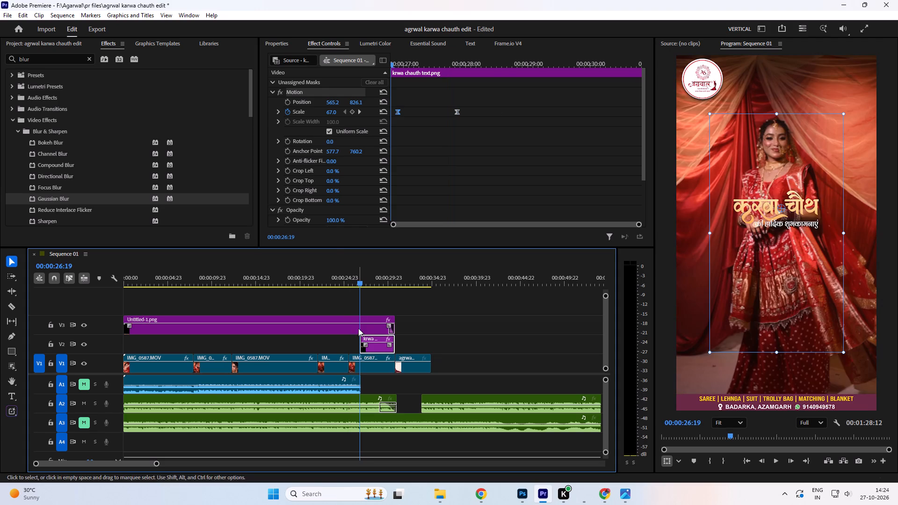
# Return the playhead to 00:00:25:12, before the title clip, and save the project.
pyautogui.moveTo(360, 281); pyautogui.dragTo(348, 284)
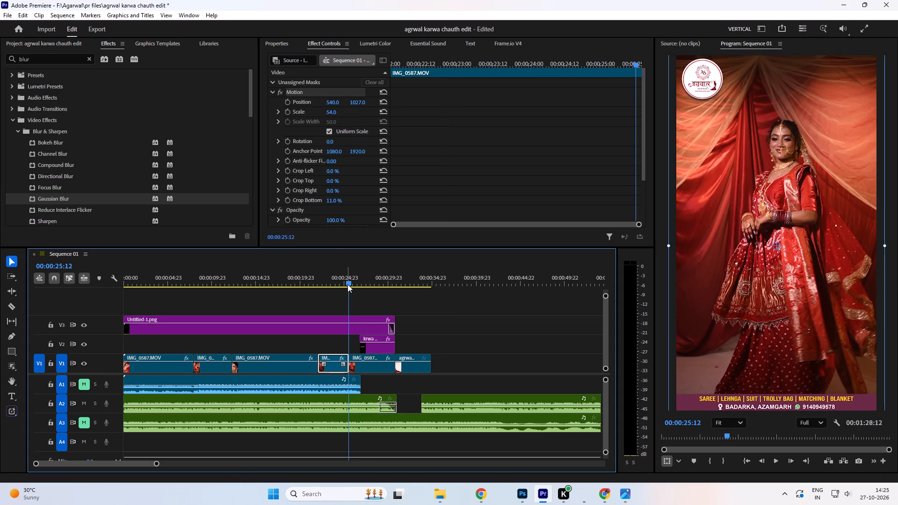
pyautogui.hotkey('ctrl', 's')
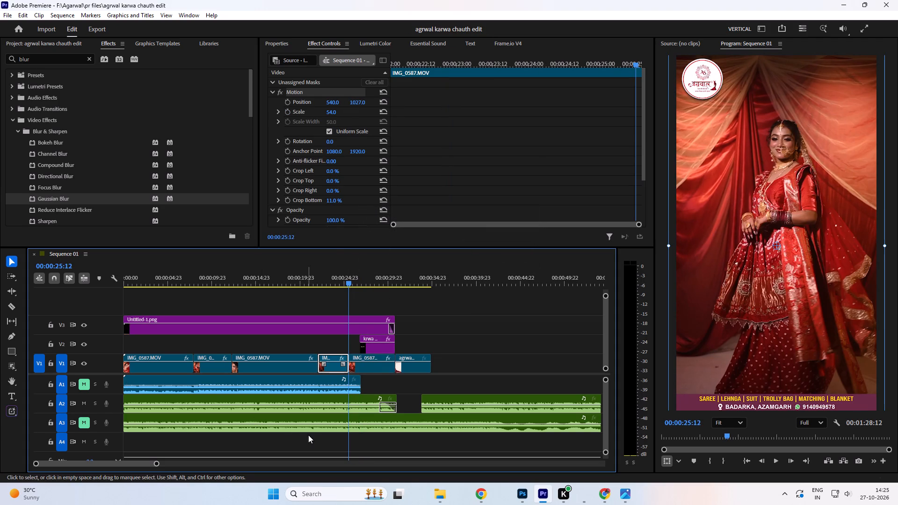
# Play back the title's entrance from about 00:00:25:12 twice to check its timing against the footage and music.
pyautogui.press('space')
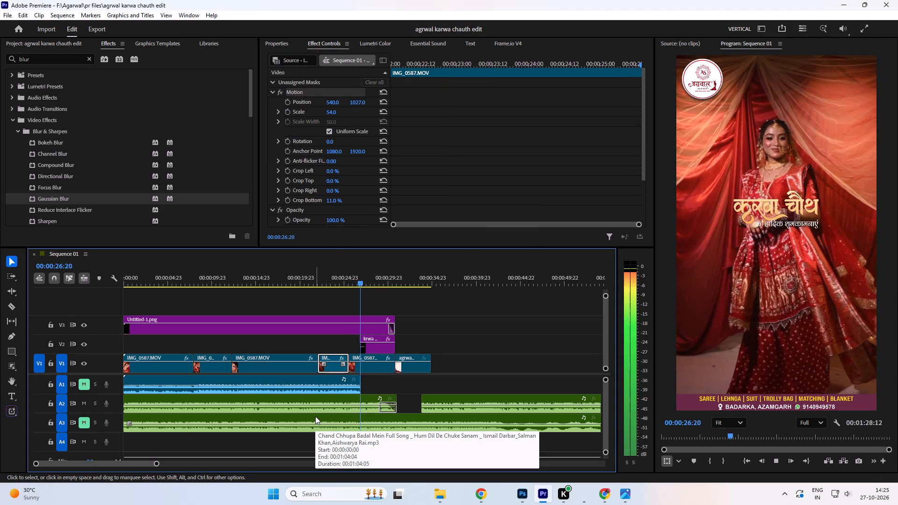
pyautogui.press('space')
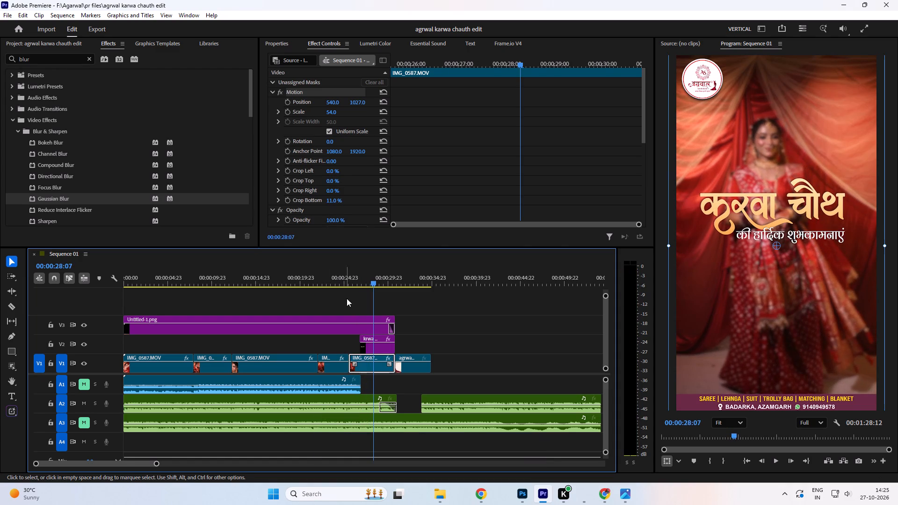
pyautogui.click(342, 274)
pyautogui.press('space')
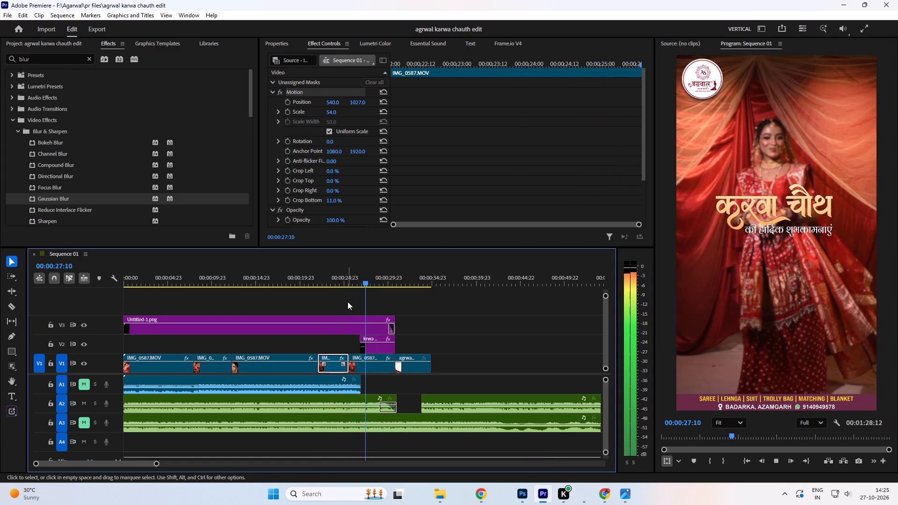
pyautogui.press('space')
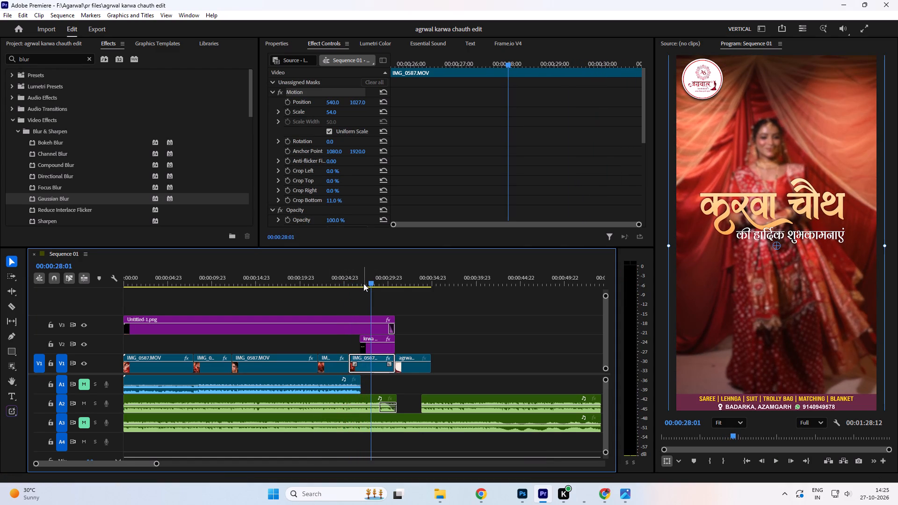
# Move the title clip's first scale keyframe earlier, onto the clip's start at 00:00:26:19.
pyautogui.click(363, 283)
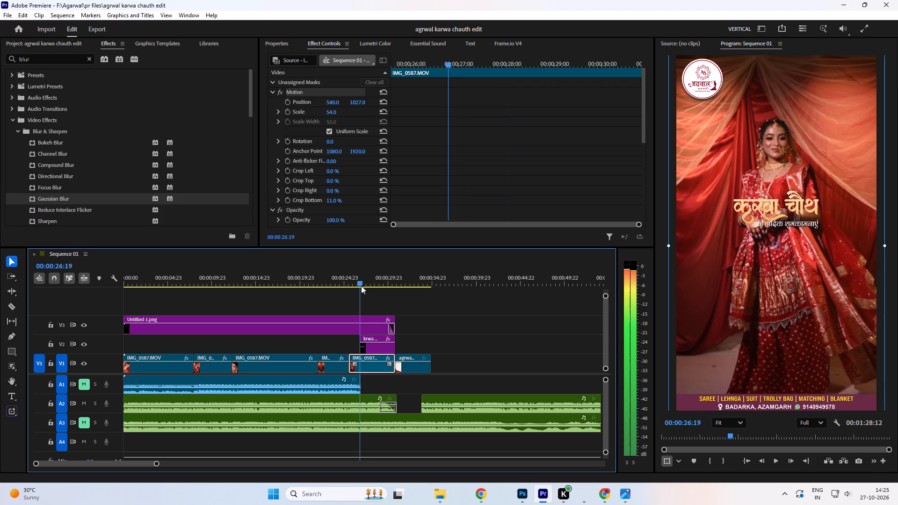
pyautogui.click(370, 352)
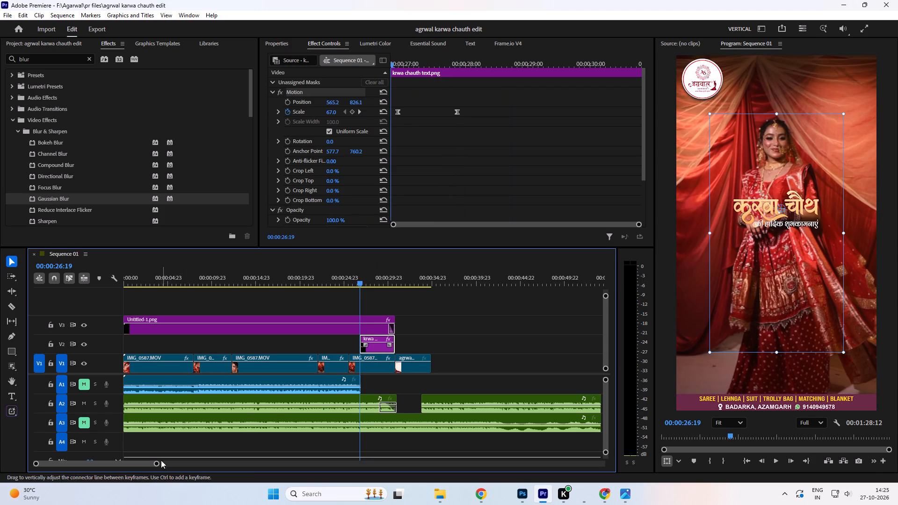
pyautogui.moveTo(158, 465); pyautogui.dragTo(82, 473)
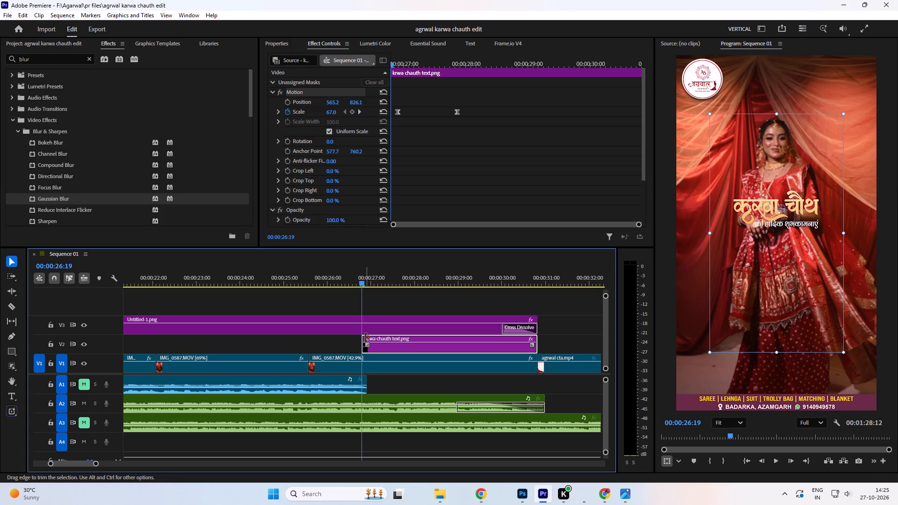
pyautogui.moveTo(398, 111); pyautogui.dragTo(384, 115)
# Save the project and play back the title's entrance from 00:00:25:10.
pyautogui.click(303, 280)
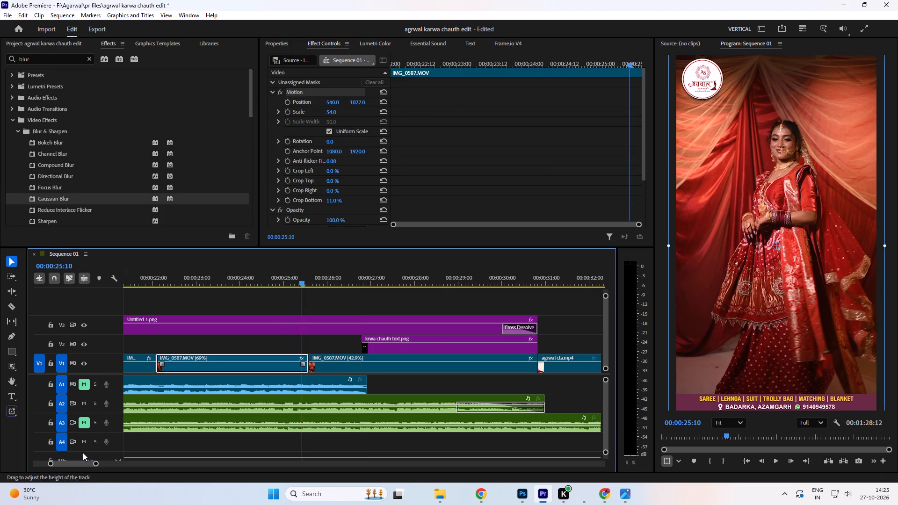
pyautogui.moveTo(95, 463); pyautogui.dragTo(167, 469)
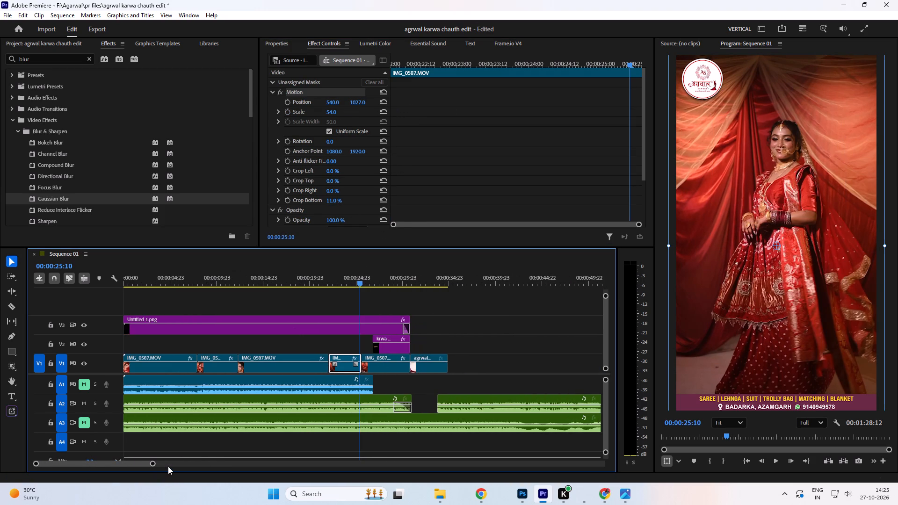
pyautogui.hotkey('ctrl', 's')
pyautogui.press('space')
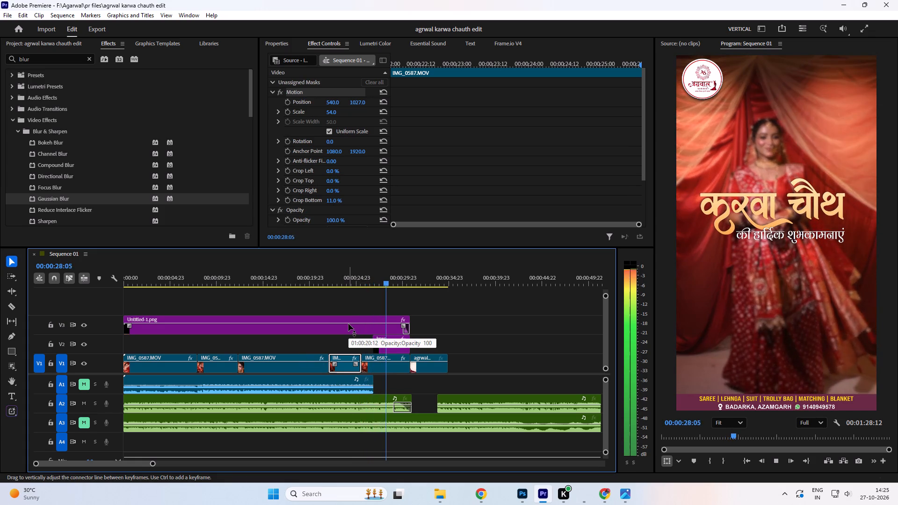
pyautogui.press('space')
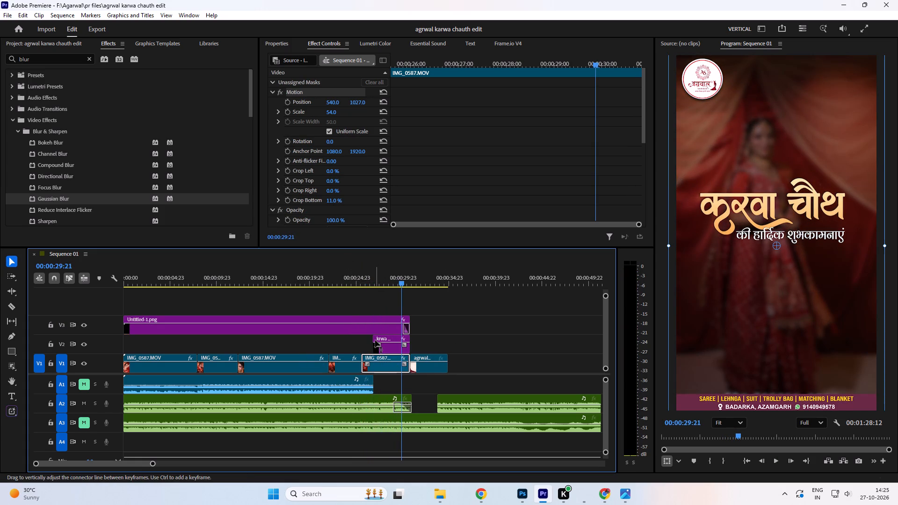
# Move the title clip's first scale keyframe slightly later, trim the clip's start to just before it, near 00:00:26:20, and save.
pyautogui.click(386, 347)
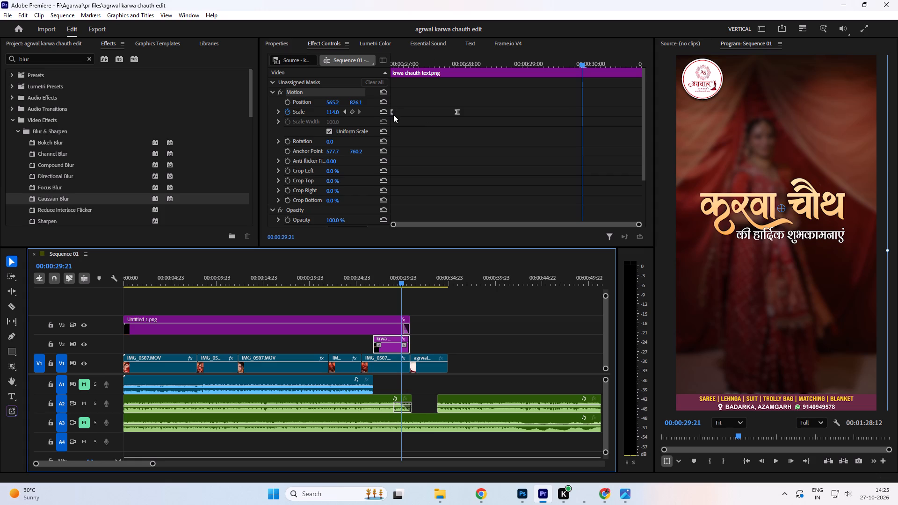
pyautogui.moveTo(392, 112); pyautogui.dragTo(397, 111)
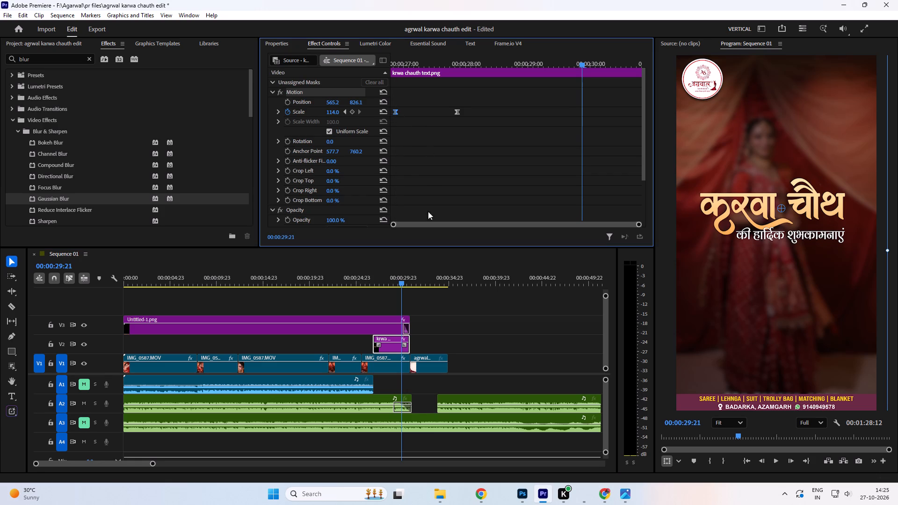
pyautogui.click(376, 338)
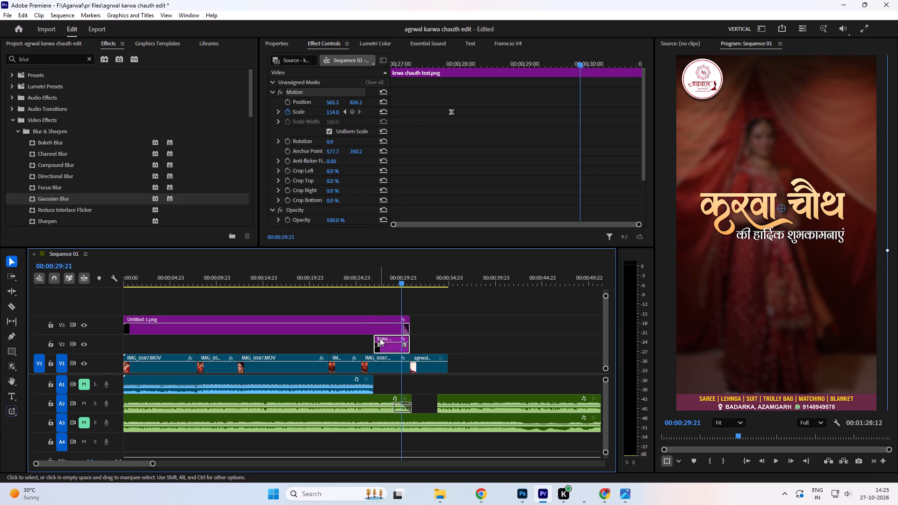
pyautogui.click(375, 339)
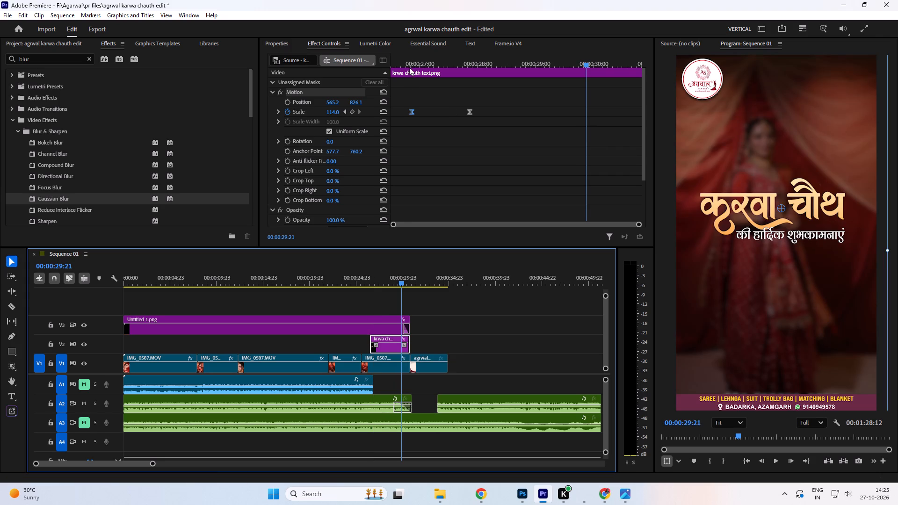
pyautogui.moveTo(408, 58); pyautogui.dragTo(371, 68)
pyautogui.moveTo(151, 462); pyautogui.dragTo(67, 471)
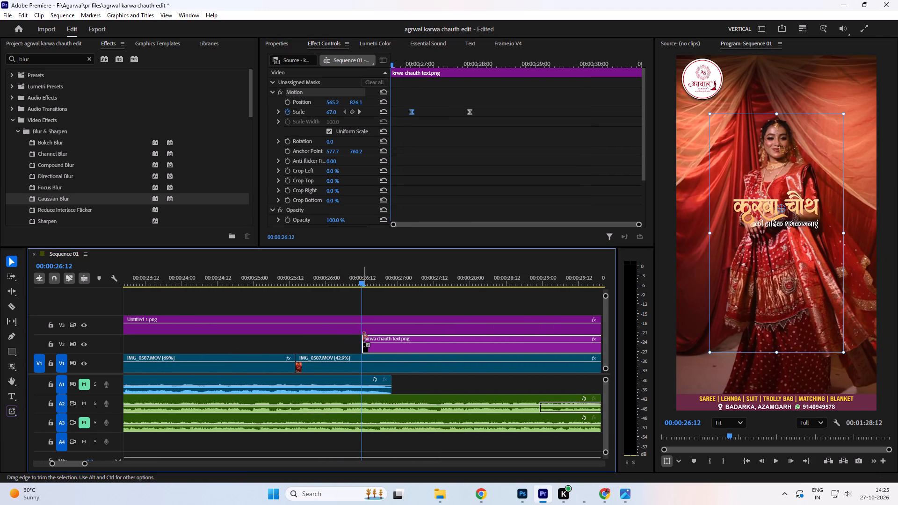
pyautogui.moveTo(364, 339); pyautogui.dragTo(375, 339)
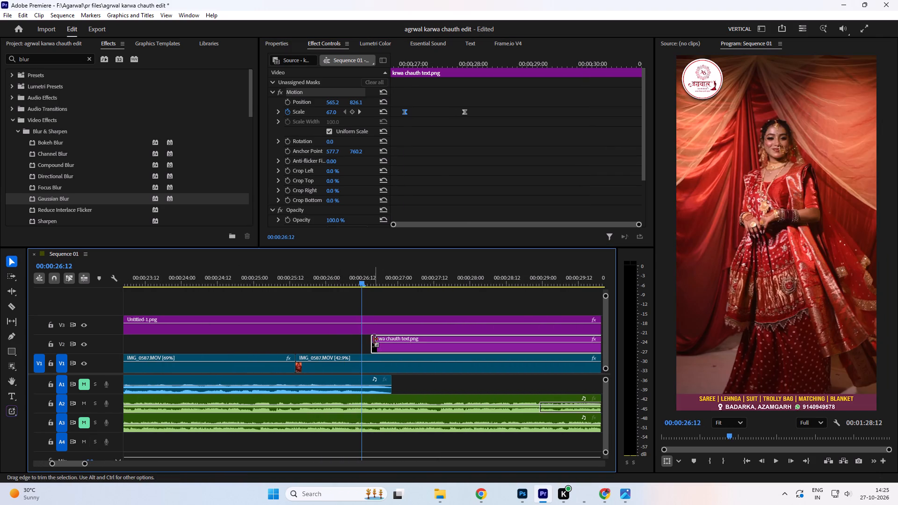
pyautogui.moveTo(373, 339); pyautogui.dragTo(383, 338)
pyautogui.click(384, 339)
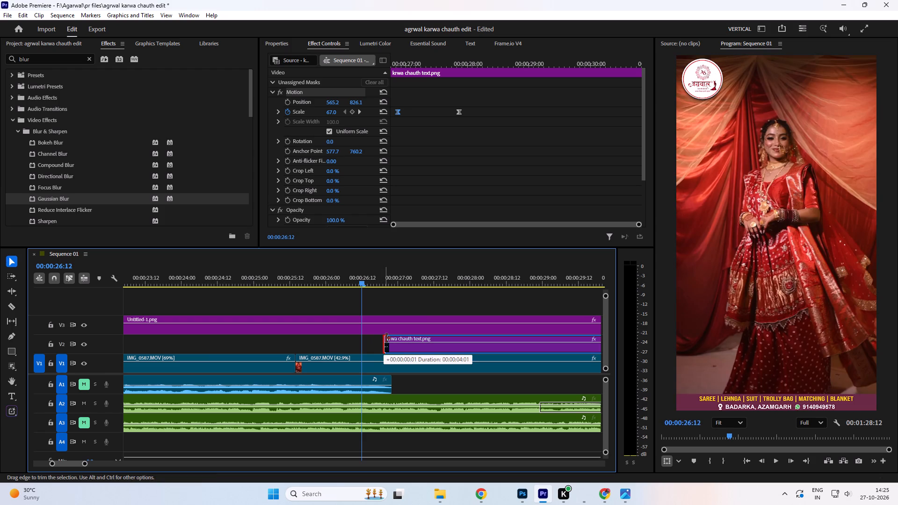
pyautogui.click(383, 338)
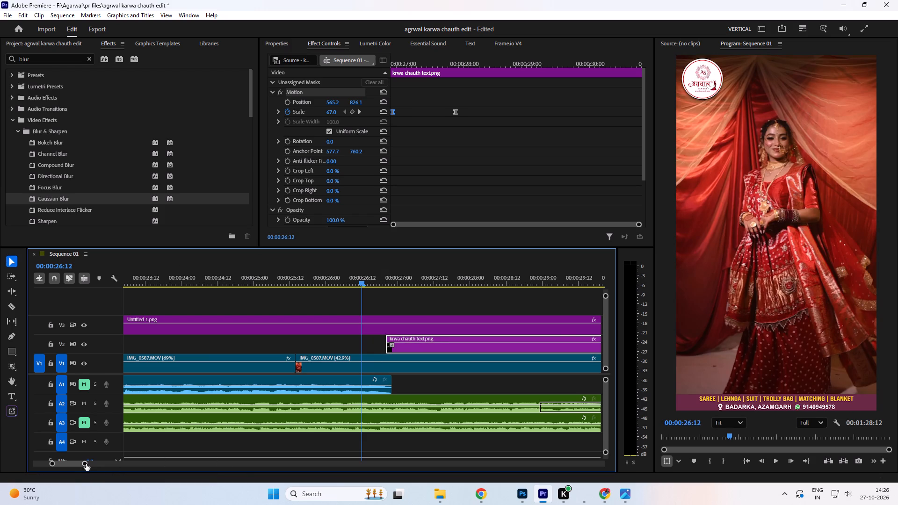
pyautogui.moveTo(86, 463); pyautogui.dragTo(142, 463)
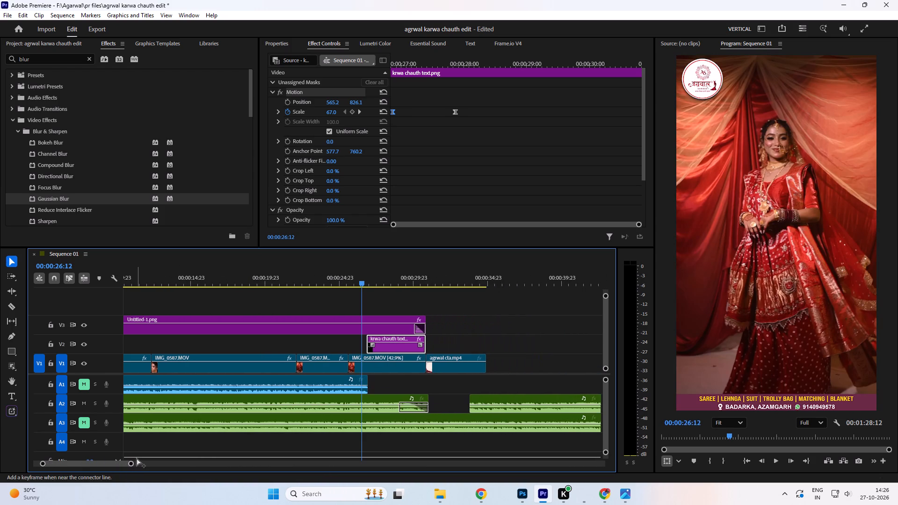
pyautogui.hotkey('ctrl', 's')
pyautogui.hotkey('ctrl', 's')
# Save the project, then play back the sequence's opening and the title's entrance from 00:00:25:00.
pyautogui.moveTo(130, 463); pyautogui.dragTo(136, 463)
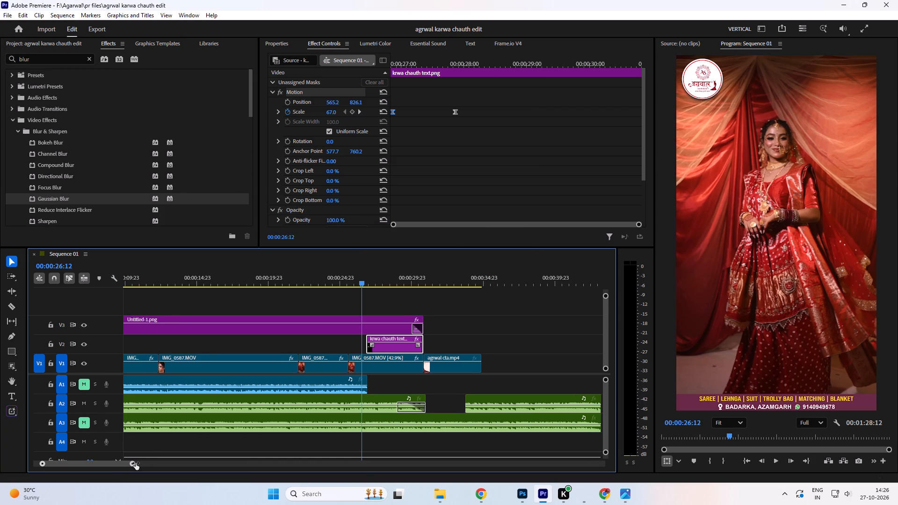
pyautogui.moveTo(136, 463); pyautogui.dragTo(201, 469)
pyautogui.moveTo(169, 277); pyautogui.dragTo(29, 315)
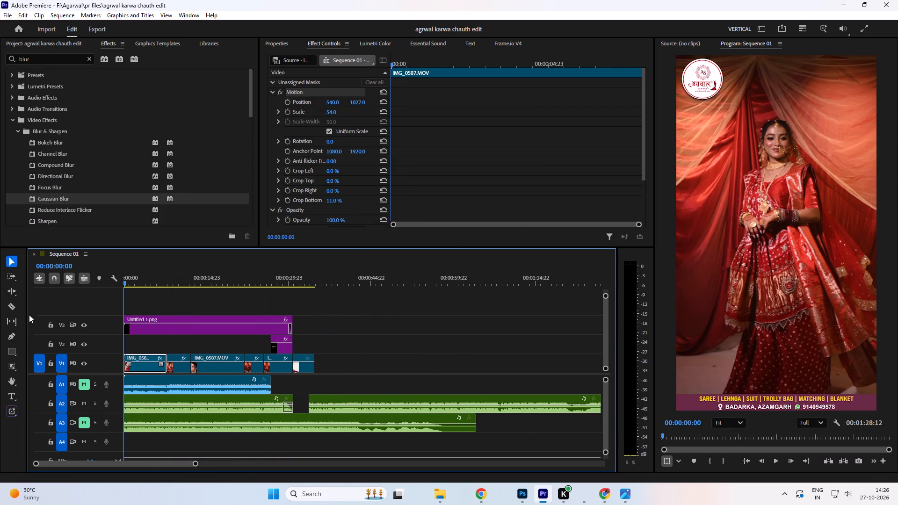
pyautogui.moveTo(29, 315); pyautogui.dragTo(21, 320)
pyautogui.hotkey('ctrl', 's')
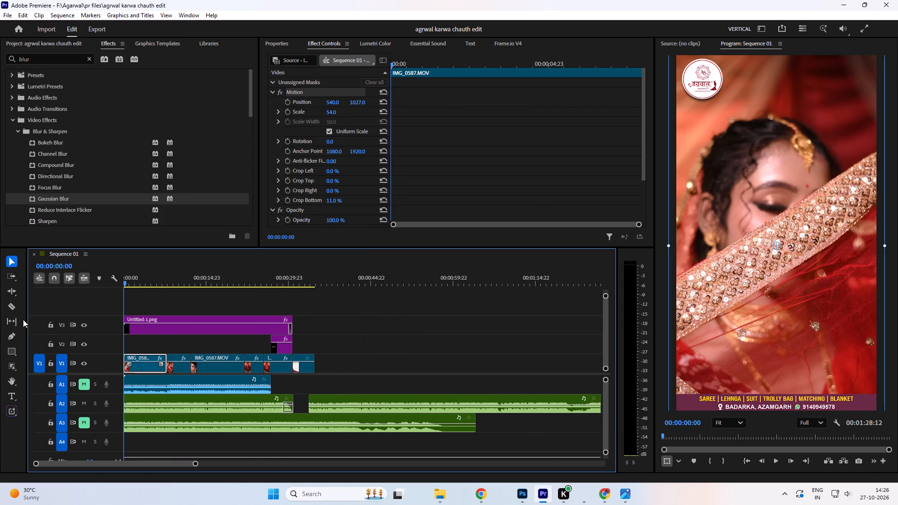
pyautogui.press('space')
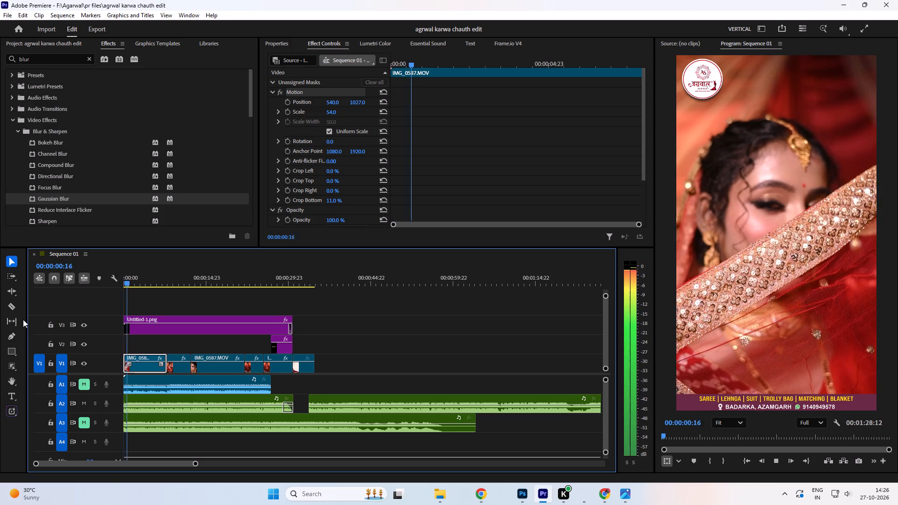
pyautogui.click(269, 275)
pyautogui.click(263, 278)
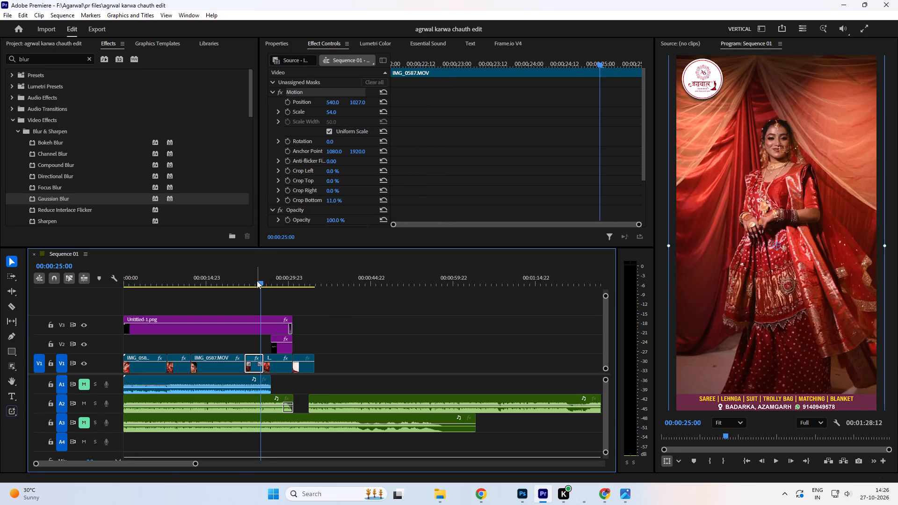
pyautogui.press('space')
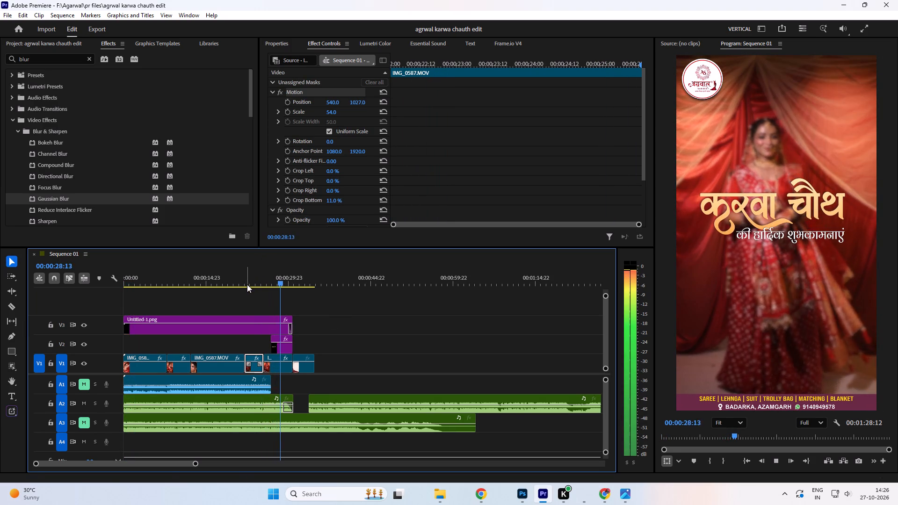
pyautogui.press('space')
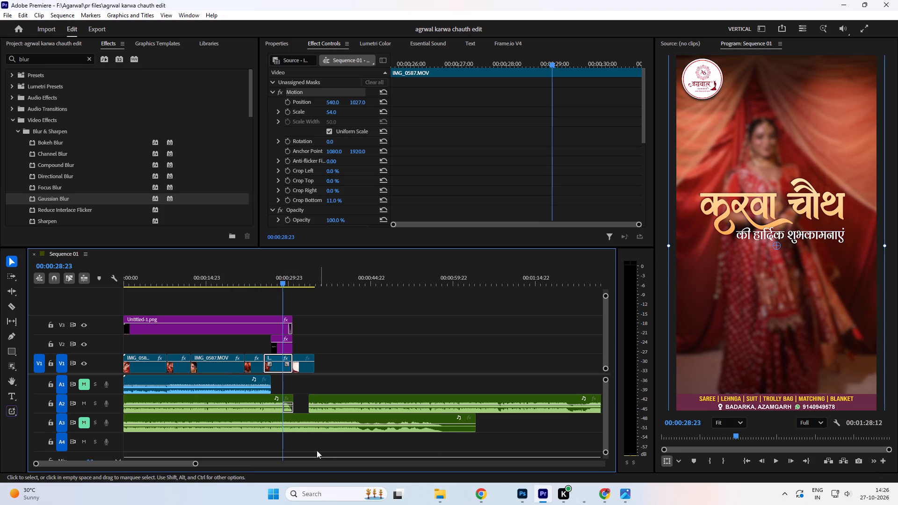
# Move the title clip's first scale keyframe later, to just past 00:00:27:01.
pyautogui.moveTo(196, 464); pyautogui.dragTo(98, 469)
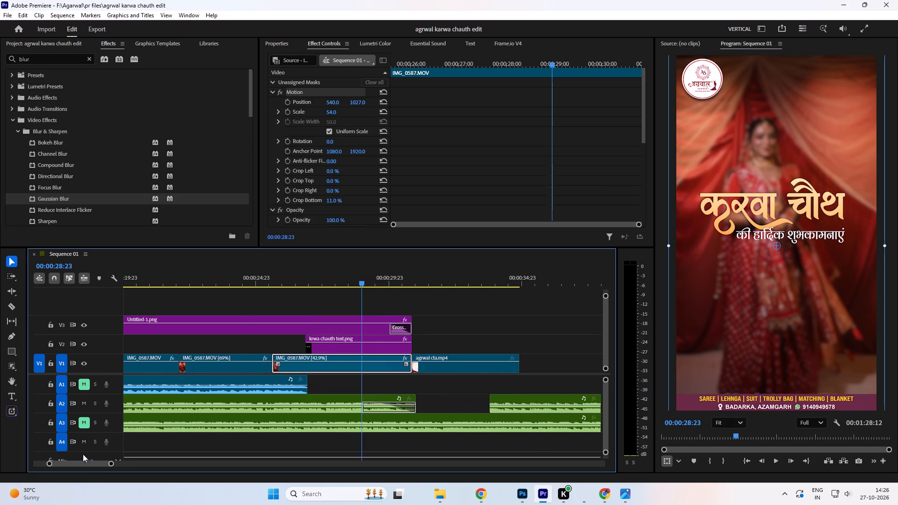
pyautogui.click(322, 348)
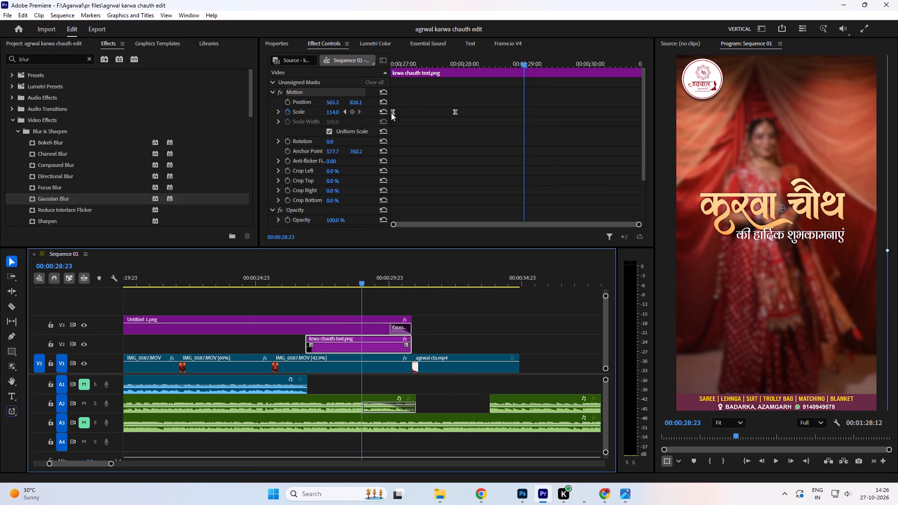
pyautogui.moveTo(393, 113); pyautogui.dragTo(406, 115)
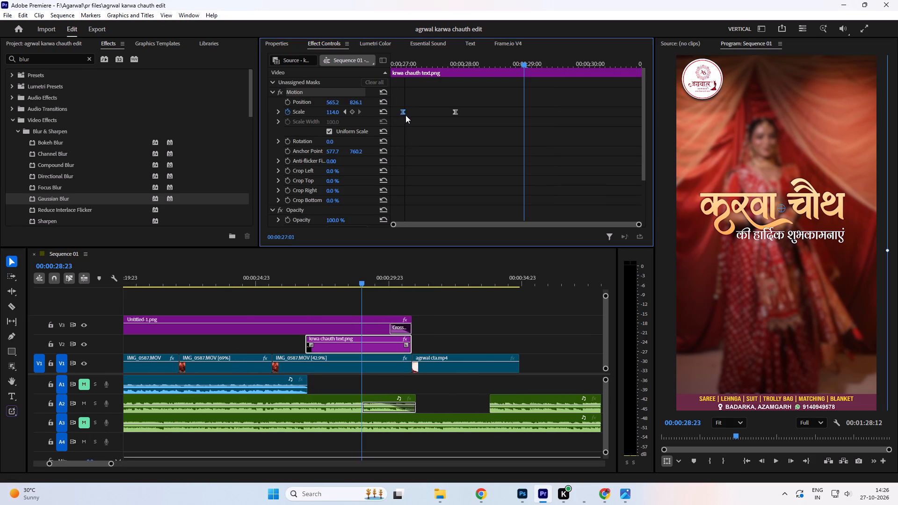
pyautogui.moveTo(406, 115); pyautogui.dragTo(406, 115)
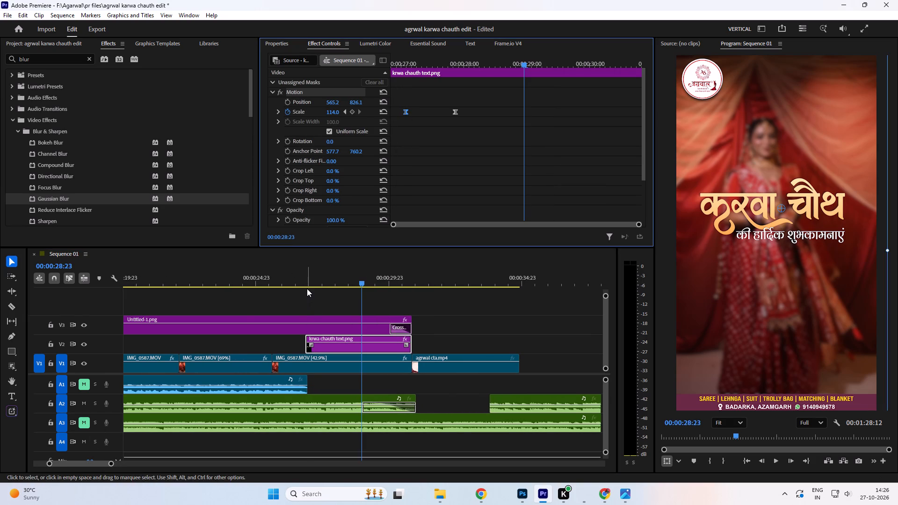
# Trim the krwa chauth text.png title clip's start forward to its first scale keyframe, near 00:00:27:02, and save the project.
pyautogui.click(307, 280)
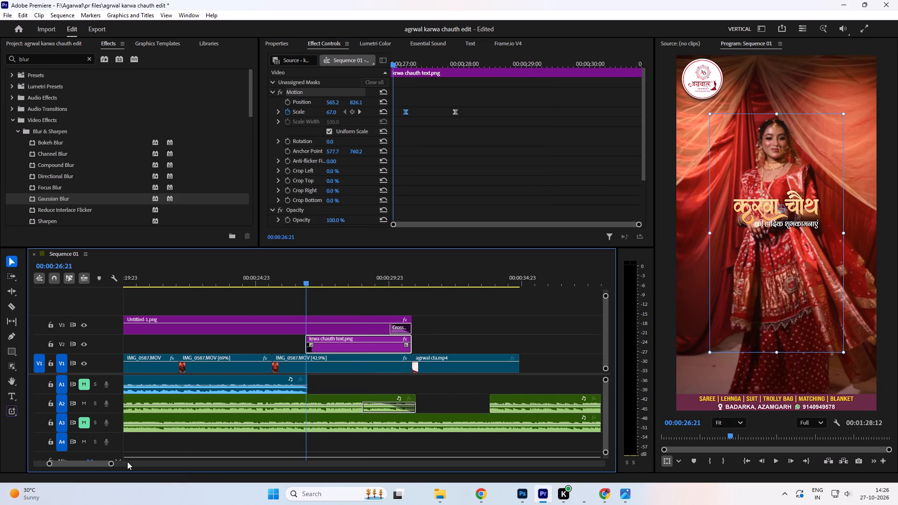
pyautogui.moveTo(113, 463); pyautogui.dragTo(101, 464)
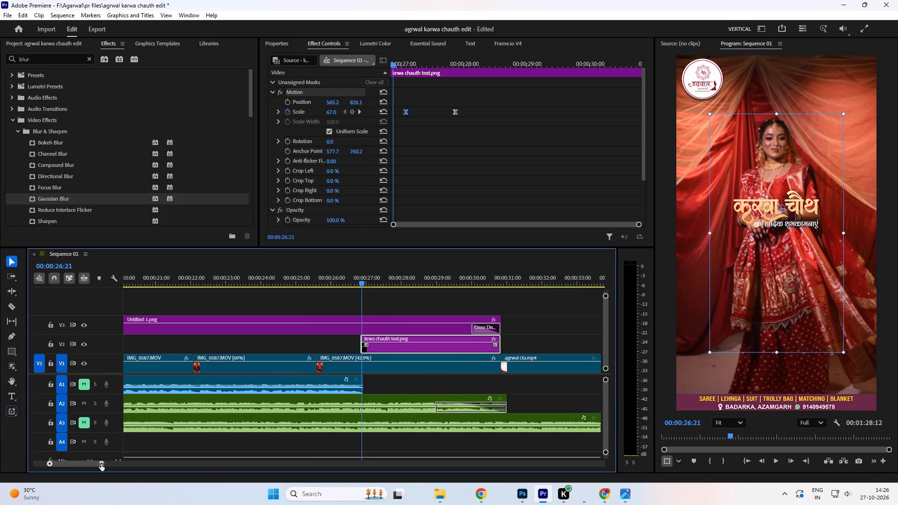
pyautogui.moveTo(101, 464); pyautogui.dragTo(86, 464)
pyautogui.moveTo(359, 338); pyautogui.dragTo(360, 339)
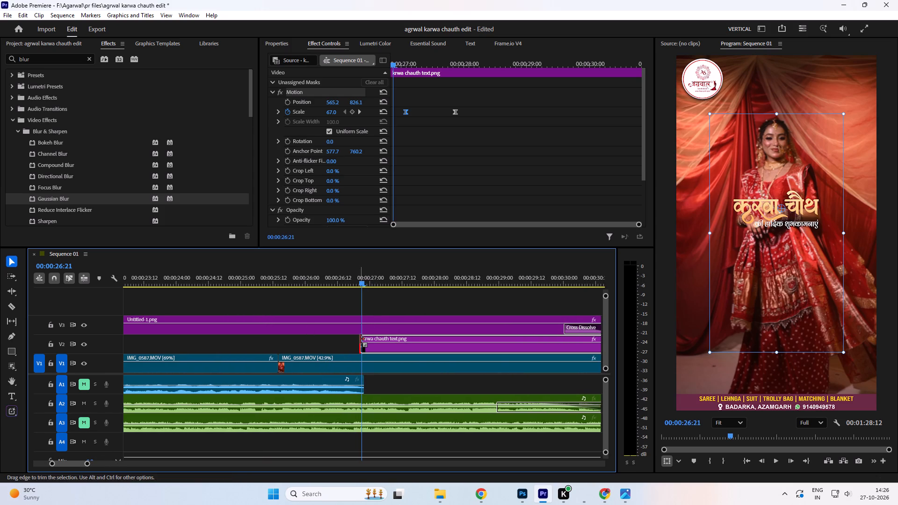
pyautogui.moveTo(360, 339); pyautogui.dragTo(367, 339)
pyautogui.moveTo(366, 339); pyautogui.dragTo(366, 339)
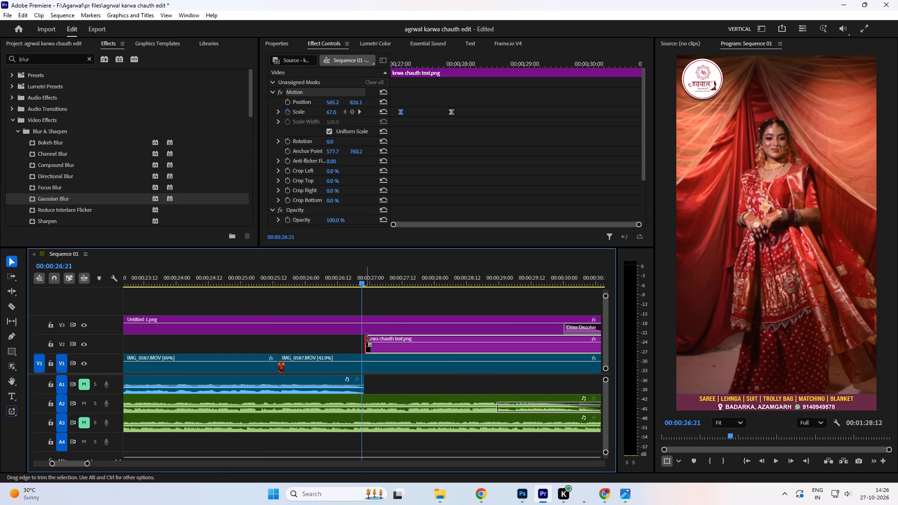
pyautogui.moveTo(366, 339); pyautogui.dragTo(370, 339)
pyautogui.click(370, 339)
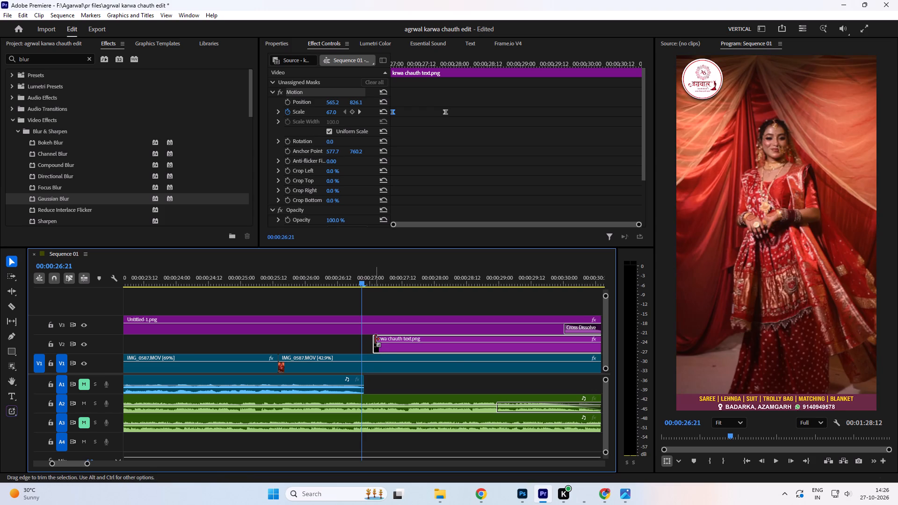
pyautogui.click(375, 339)
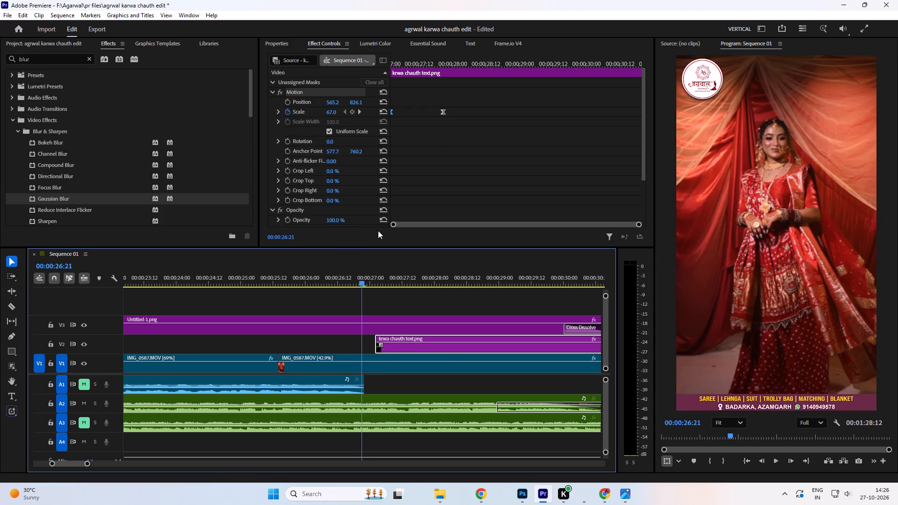
pyautogui.hotkey('ctrl', 's')
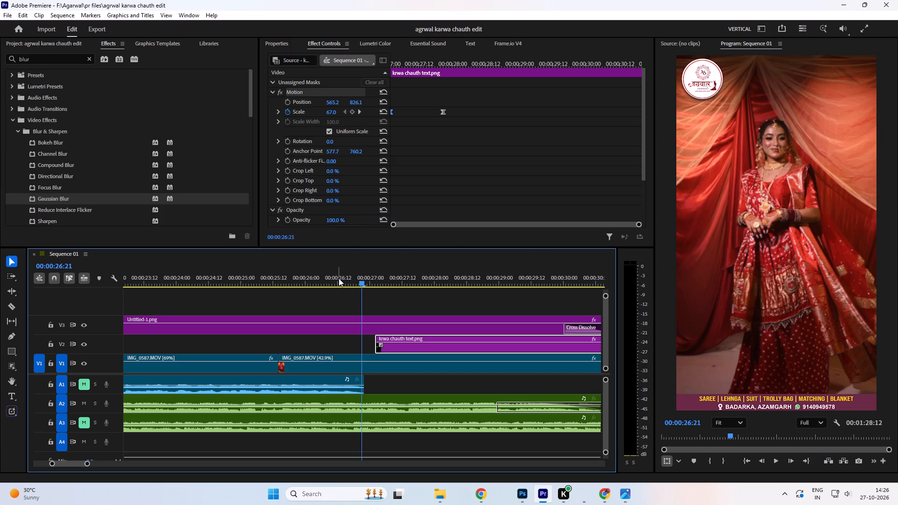
# Play back the title's entrance twice, starting each time from before the title clip.
pyautogui.click(339, 278)
pyautogui.click(223, 277)
pyautogui.press('space')
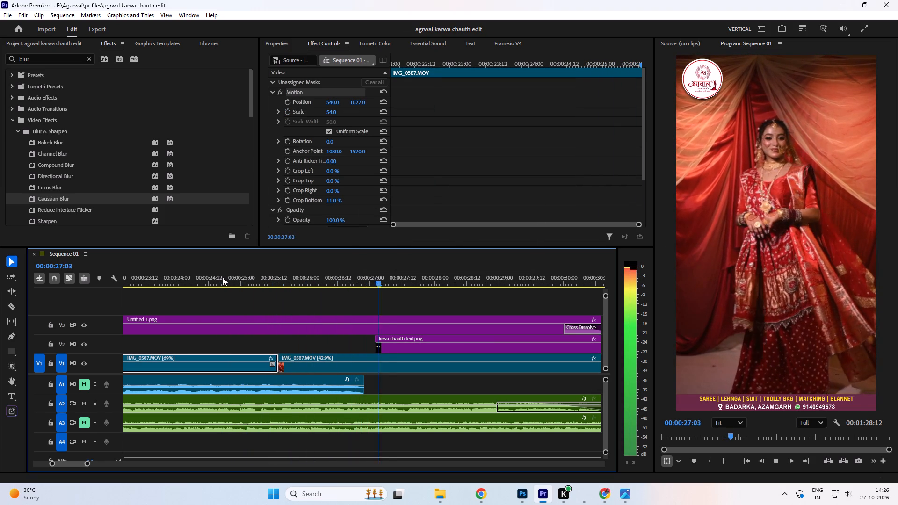
pyautogui.press('space')
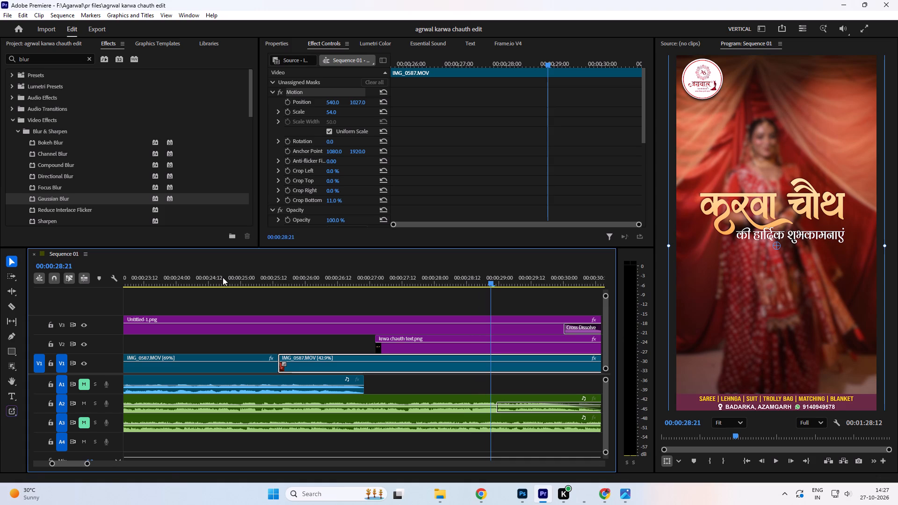
pyautogui.click(272, 279)
pyautogui.press('space')
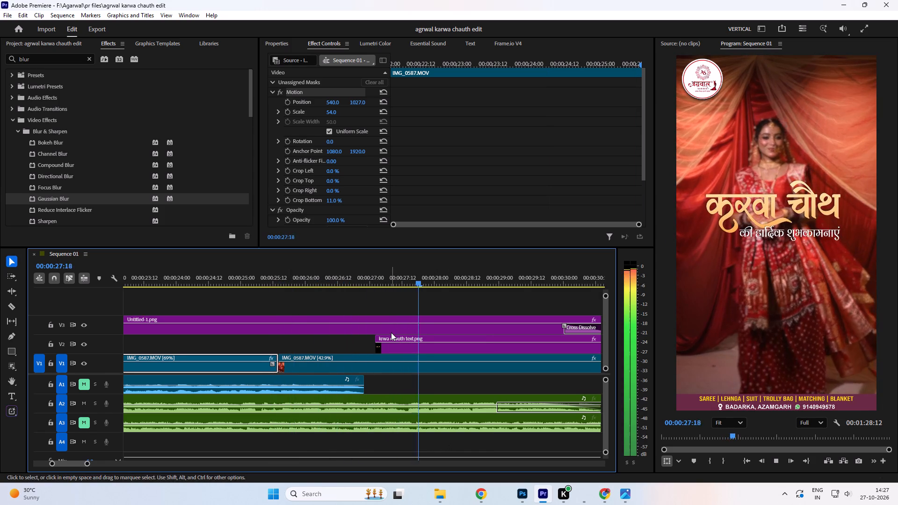
pyautogui.press('space')
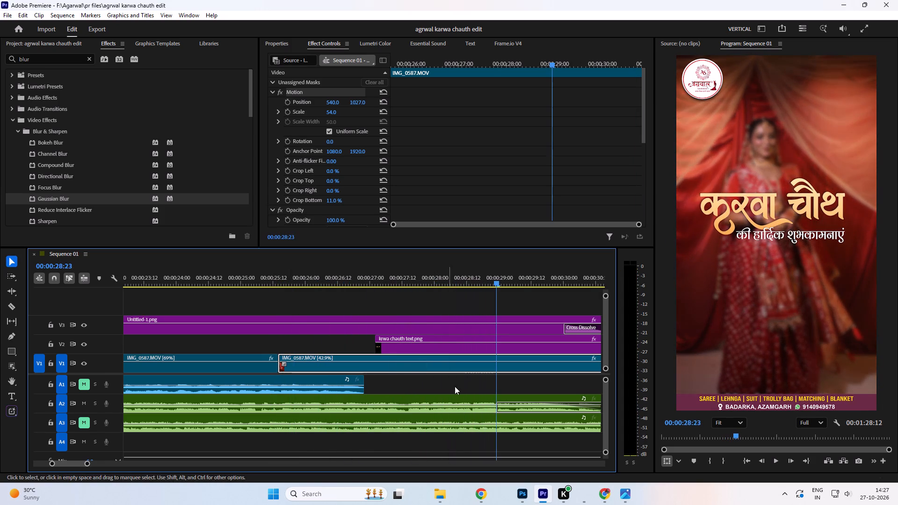
# Delete all Gaussian Blur Amount keyframes on the IMG_0587.MOV [42.9%] clip beneath the title.
pyautogui.click(423, 364)
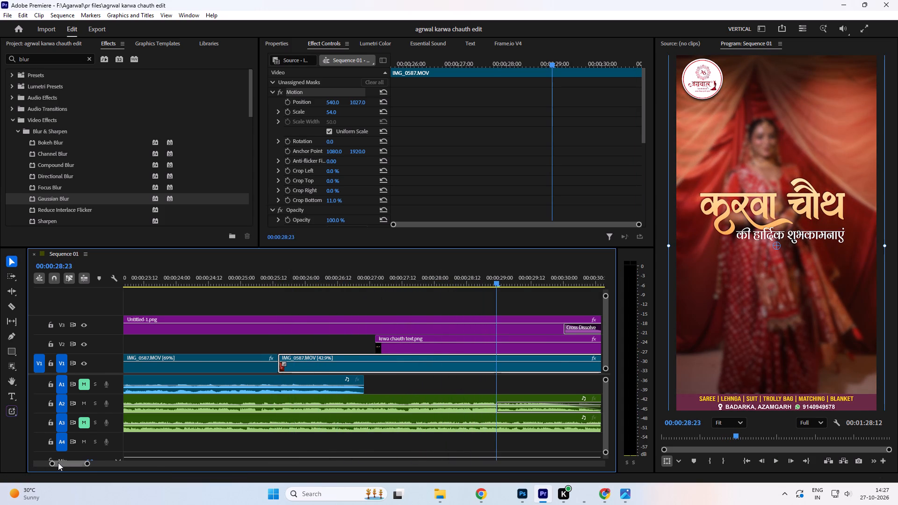
pyautogui.moveTo(88, 465); pyautogui.dragTo(125, 467)
pyautogui.moveTo(298, 284); pyautogui.dragTo(297, 283)
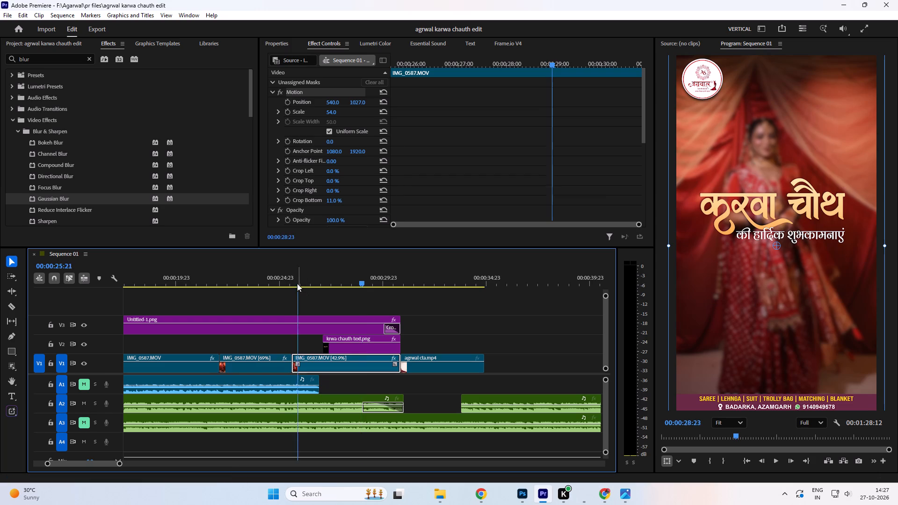
pyautogui.moveTo(297, 283); pyautogui.dragTo(294, 284)
pyautogui.scroll(-11, 482, 180)
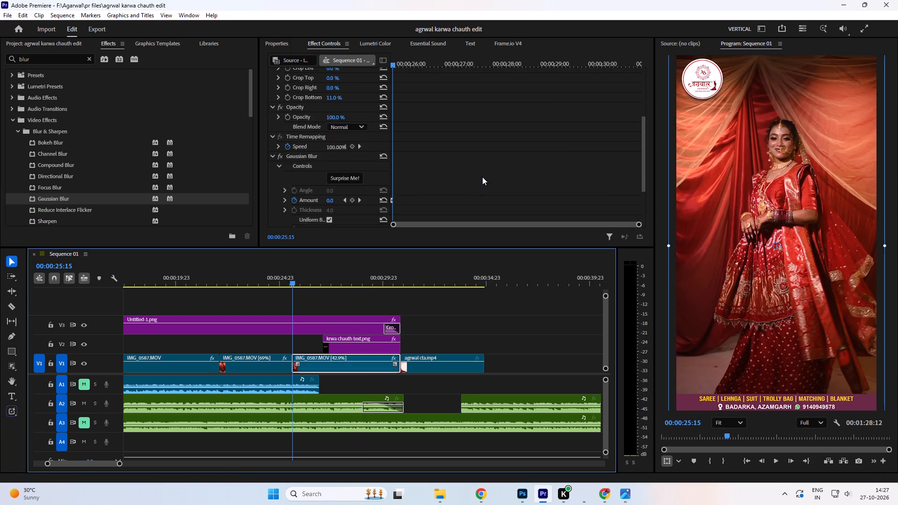
pyautogui.scroll(-20, 482, 177)
pyautogui.scroll(-2, 482, 177)
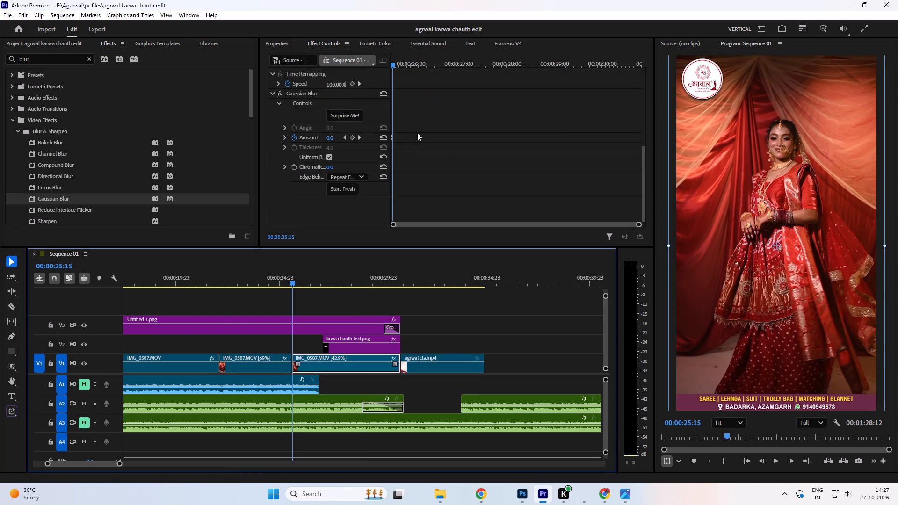
pyautogui.moveTo(393, 65); pyautogui.dragTo(414, 68)
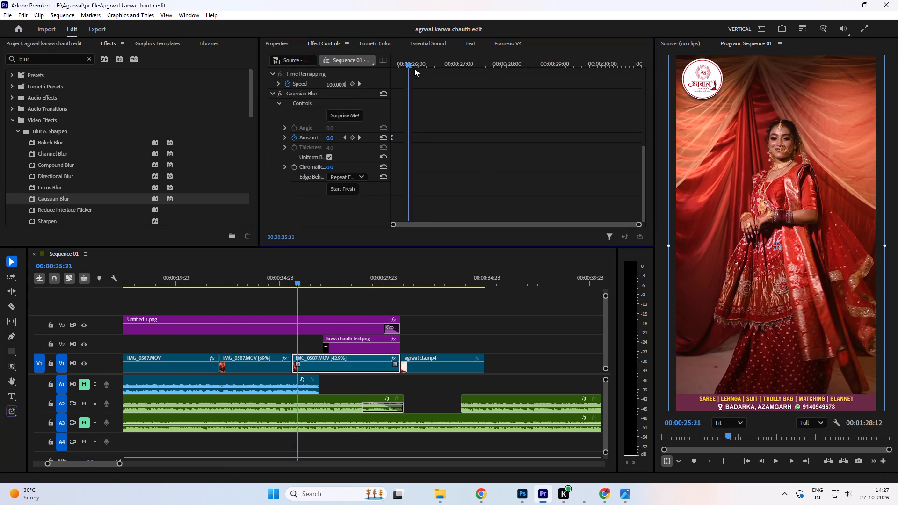
pyautogui.moveTo(414, 68); pyautogui.dragTo(691, 93)
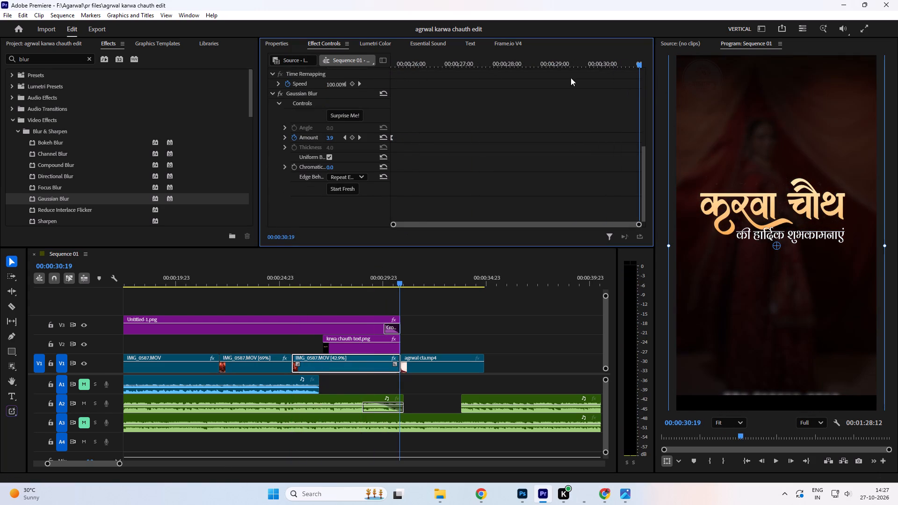
pyautogui.moveTo(413, 59); pyautogui.dragTo(710, 88)
pyautogui.moveTo(710, 88); pyautogui.dragTo(394, 129)
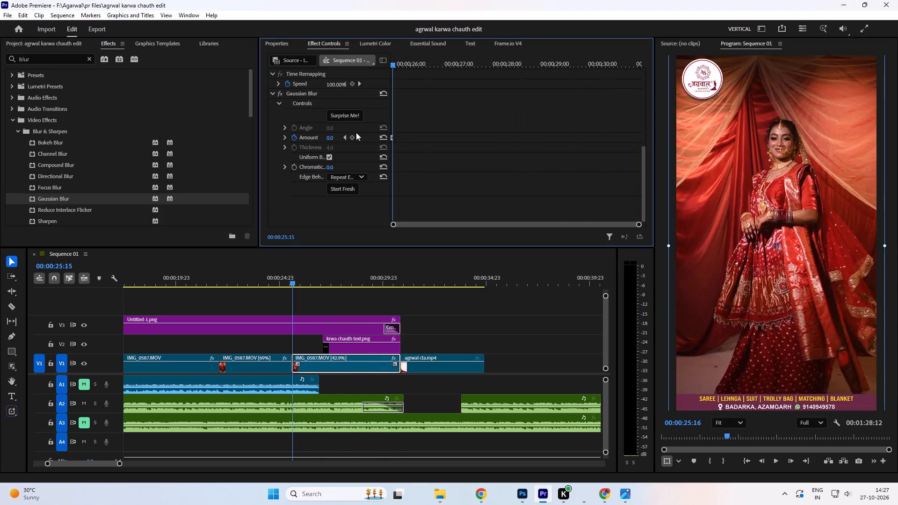
pyautogui.click(295, 137)
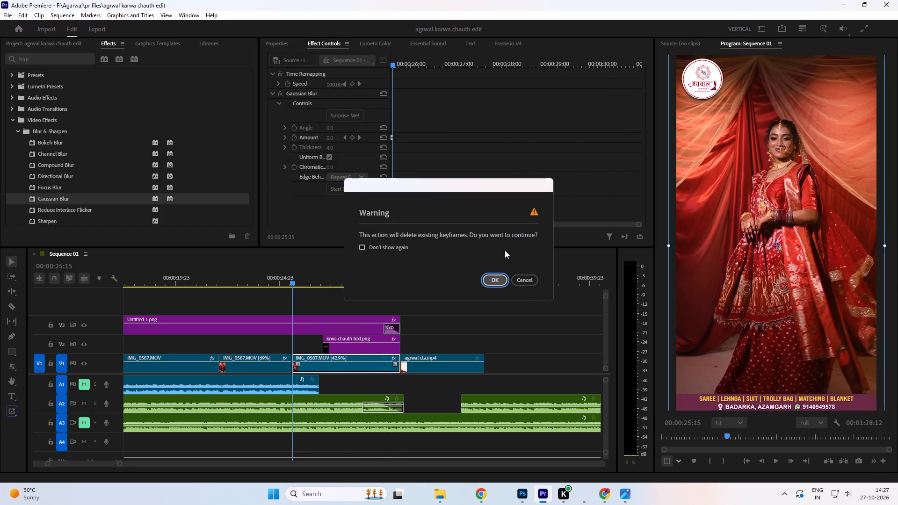
pyautogui.click(498, 282)
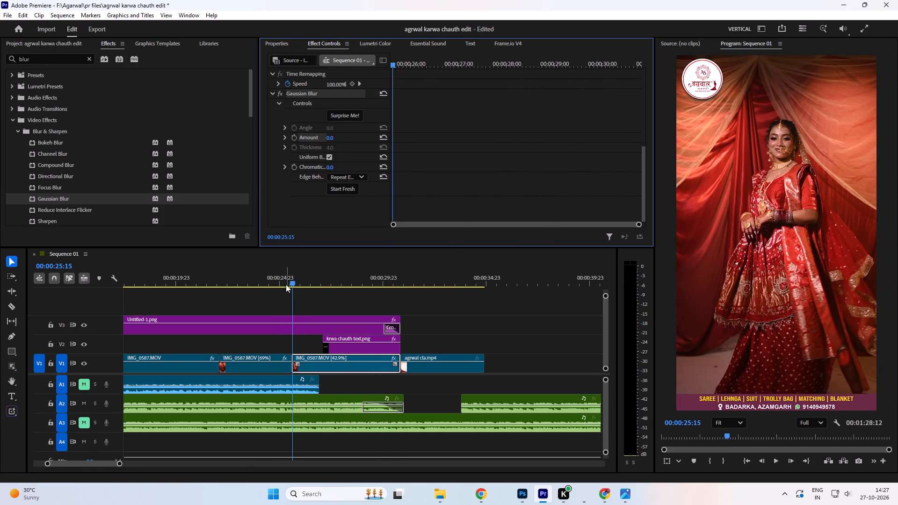
# Start new Gaussian Blur Amount keyframing on the IMG_0587.MOV [42.9%] clip with a 0.0 keyframe at 00:00:25:19.
pyautogui.click(277, 277)
pyautogui.press('space')
pyautogui.press('space')
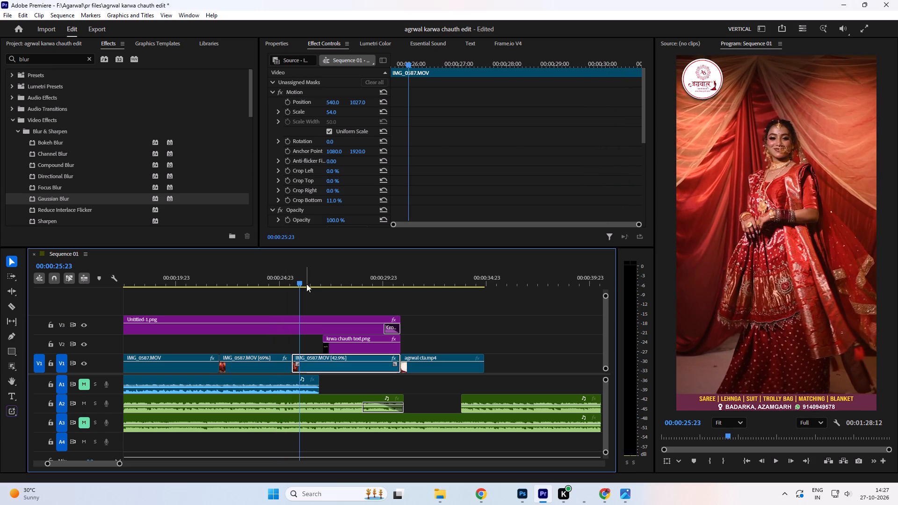
pyautogui.click(302, 281)
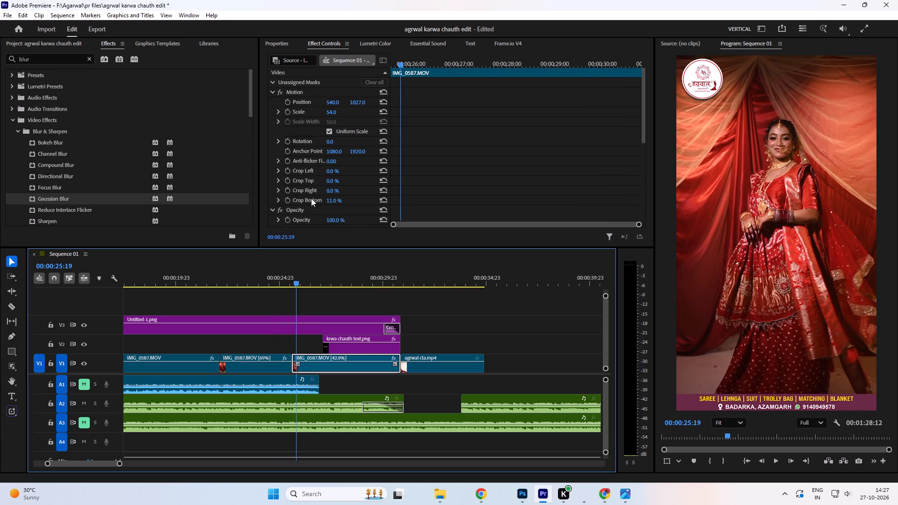
pyautogui.scroll(-10, 326, 198)
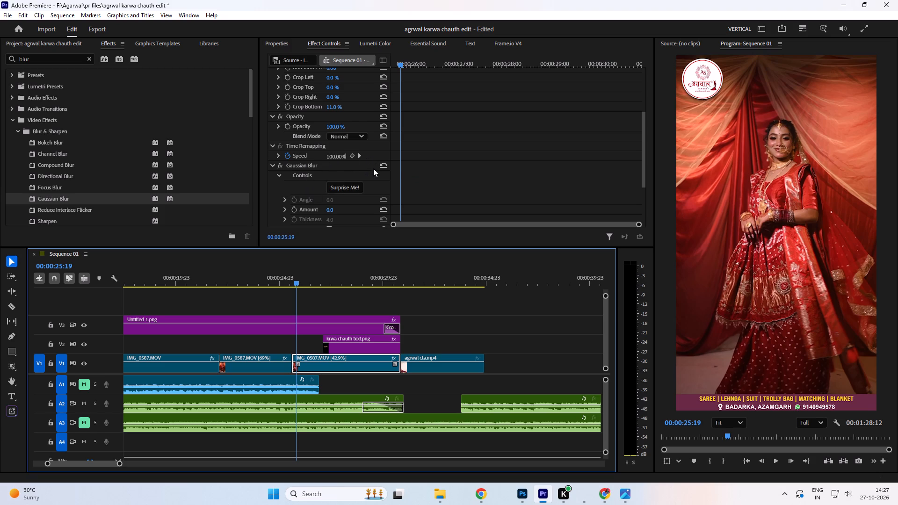
pyautogui.scroll(-2, 333, 211)
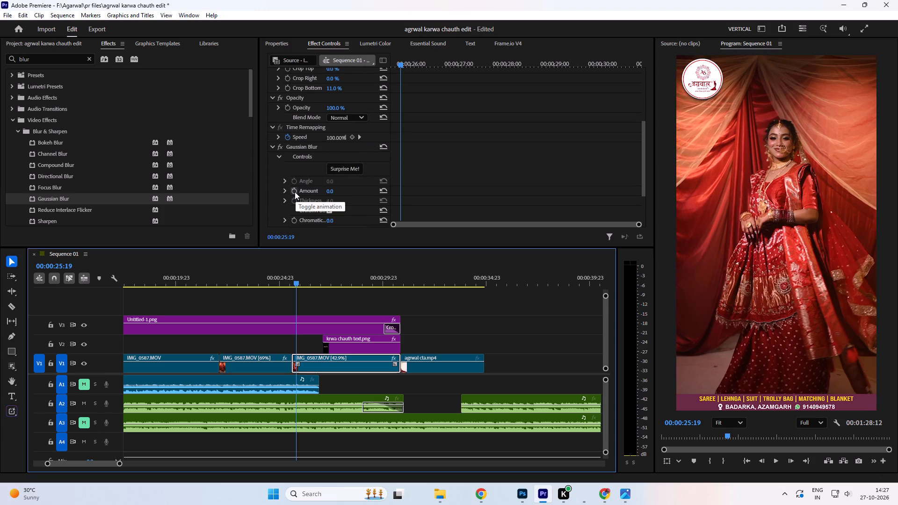
pyautogui.click(295, 192)
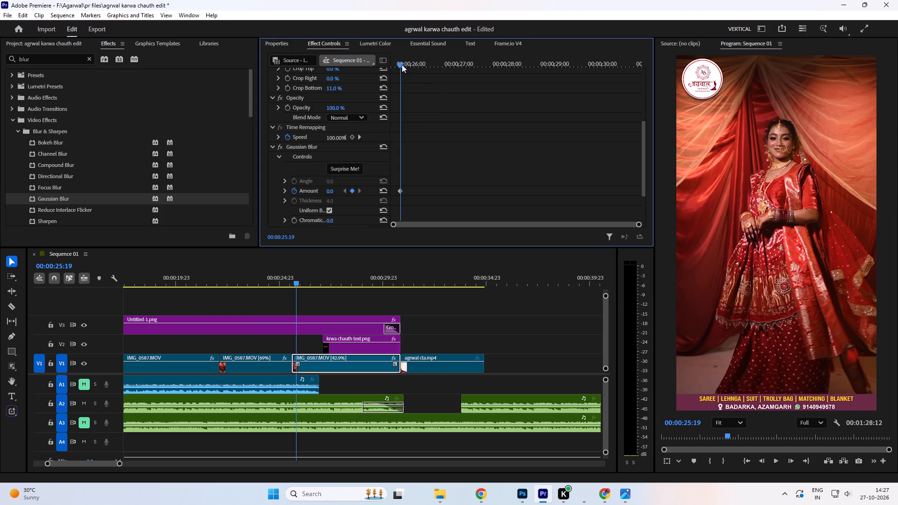
# Add a second Gaussian Blur Amount keyframe of 7.0 at 00:00:26:21.
pyautogui.moveTo(402, 65); pyautogui.dragTo(453, 72)
pyautogui.moveTo(331, 192); pyautogui.dragTo(336, 191)
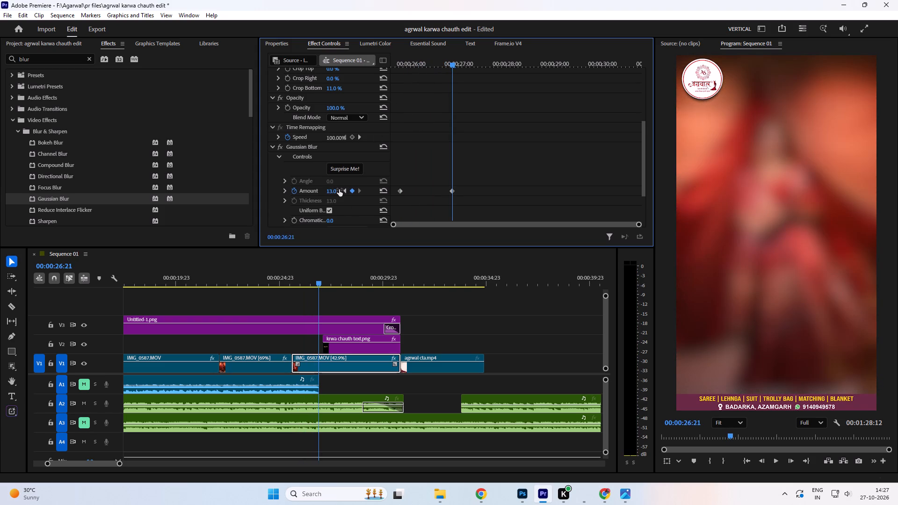
pyautogui.click(333, 192)
pyautogui.hotkey('ctrl', 'z')
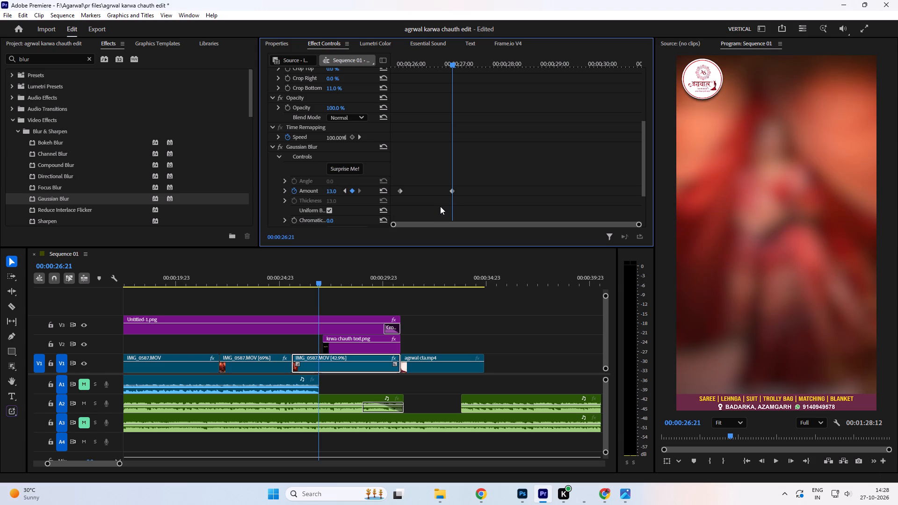
pyautogui.hotkey('ctrl', 'z')
pyautogui.click(331, 191)
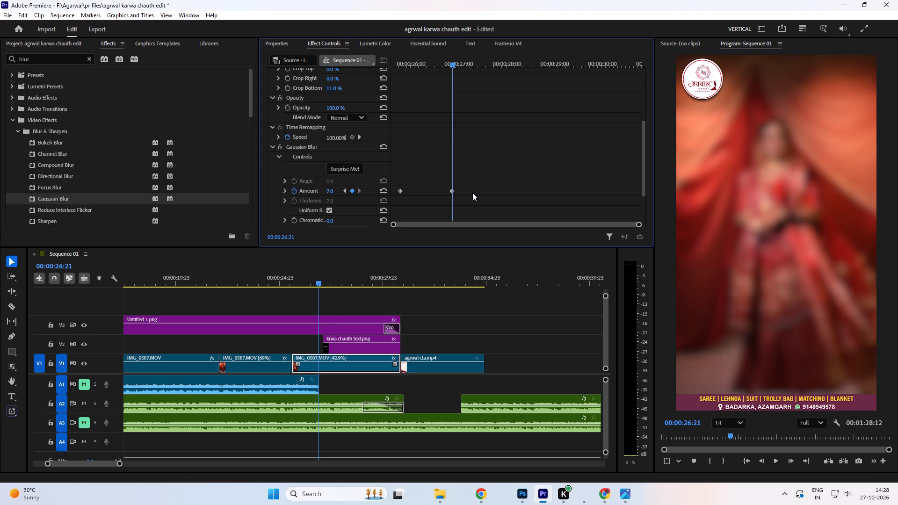
# Move the second blur Amount keyframe later, to about 00:00:27:22, and play back the blur together with the title's entrance.
pyautogui.moveTo(450, 188); pyautogui.dragTo(502, 190)
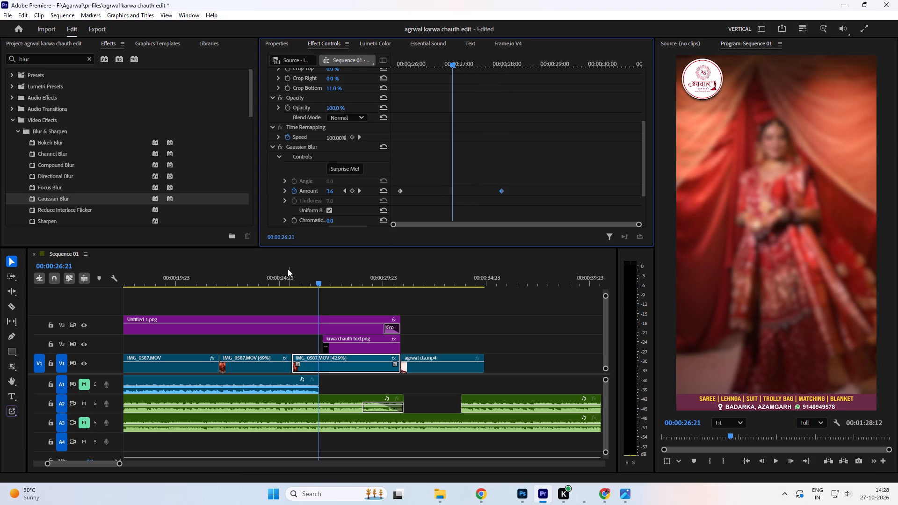
pyautogui.click(271, 271)
pyautogui.press('space')
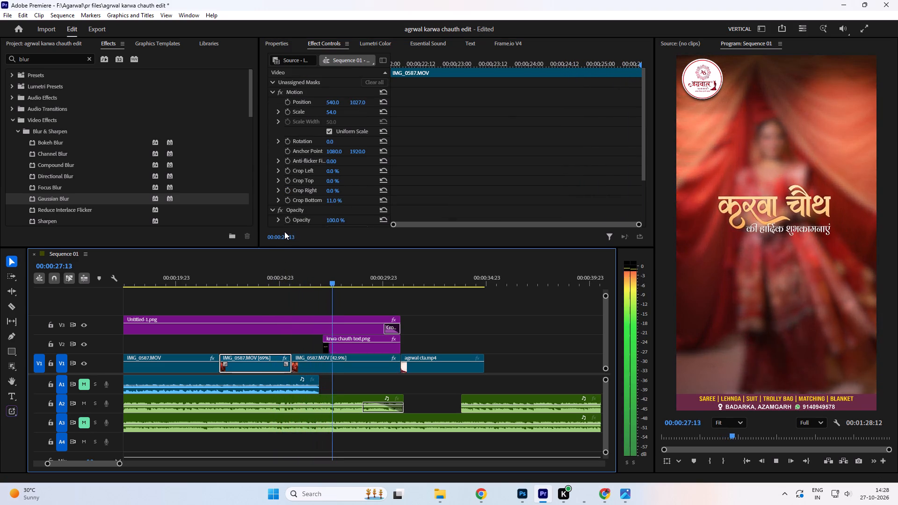
pyautogui.press('space')
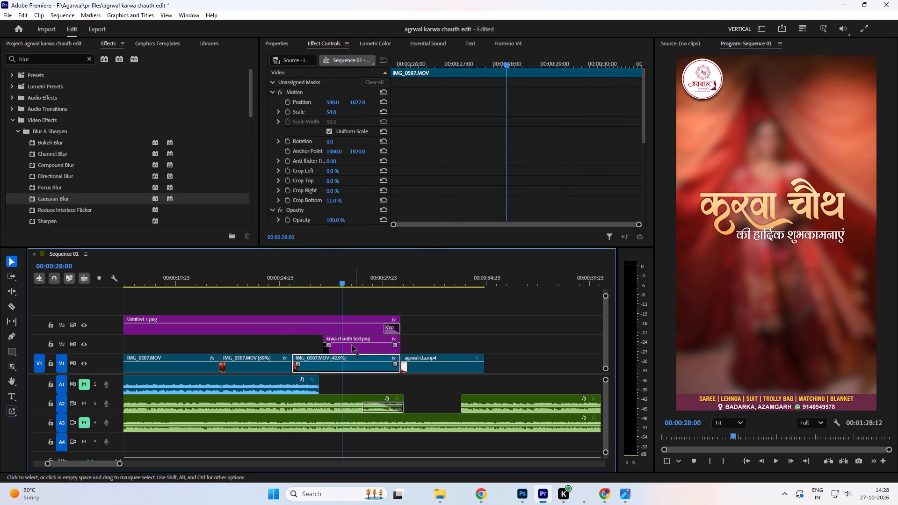
# Replace the second Gaussian Blur Amount keyframe on the IMG_0587.MOV [42.9%] clip with one of 8.0 at 00:00:27:21.
pyautogui.moveTo(422, 55); pyautogui.dragTo(357, 101)
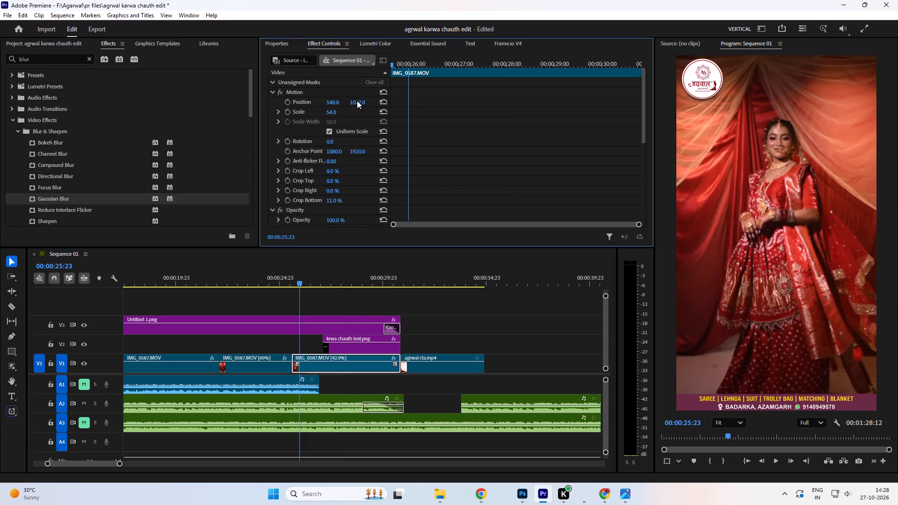
pyautogui.moveTo(357, 101); pyautogui.dragTo(352, 104)
pyautogui.click(344, 365)
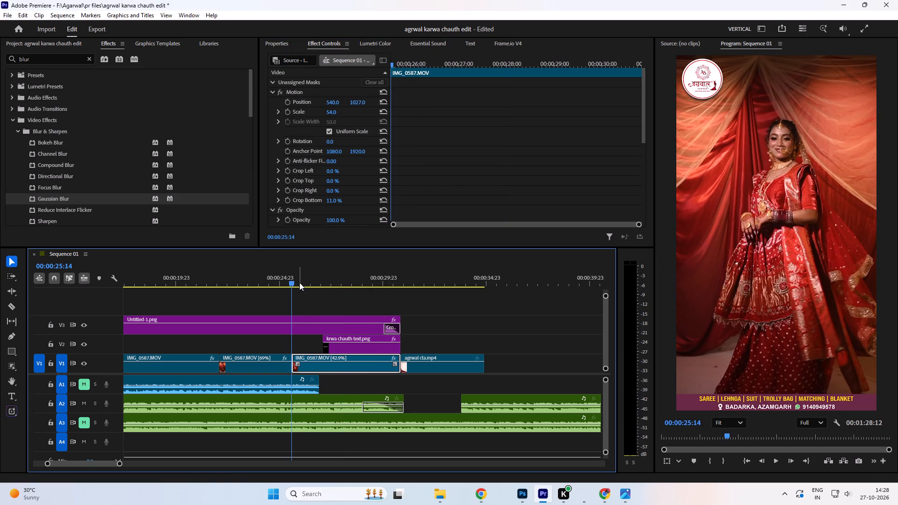
pyautogui.click(295, 280)
pyautogui.press('space')
pyautogui.scroll(-16, 481, 153)
pyautogui.press('space')
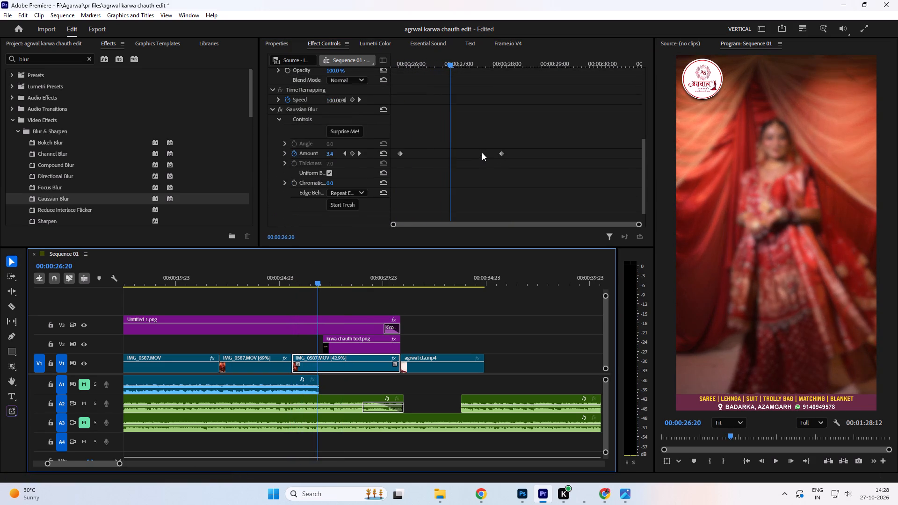
pyautogui.click(503, 154)
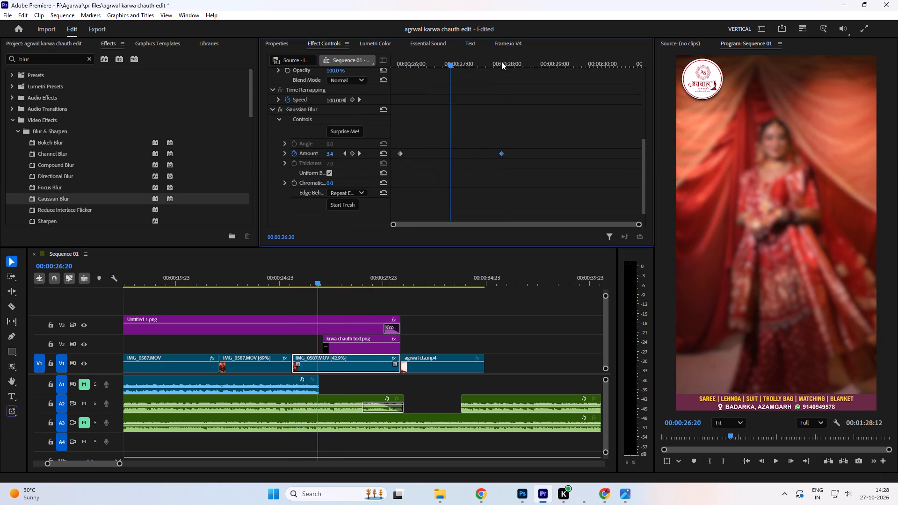
pyautogui.click(501, 61)
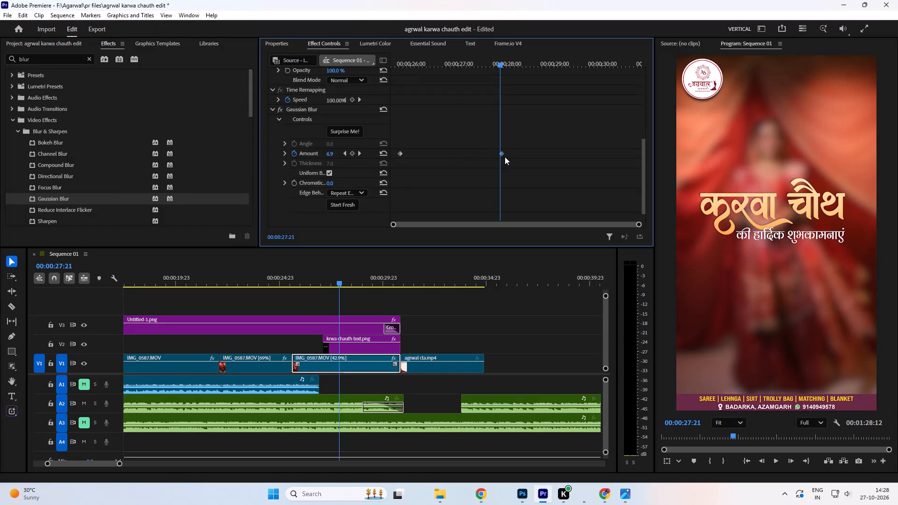
pyautogui.press('Delete')
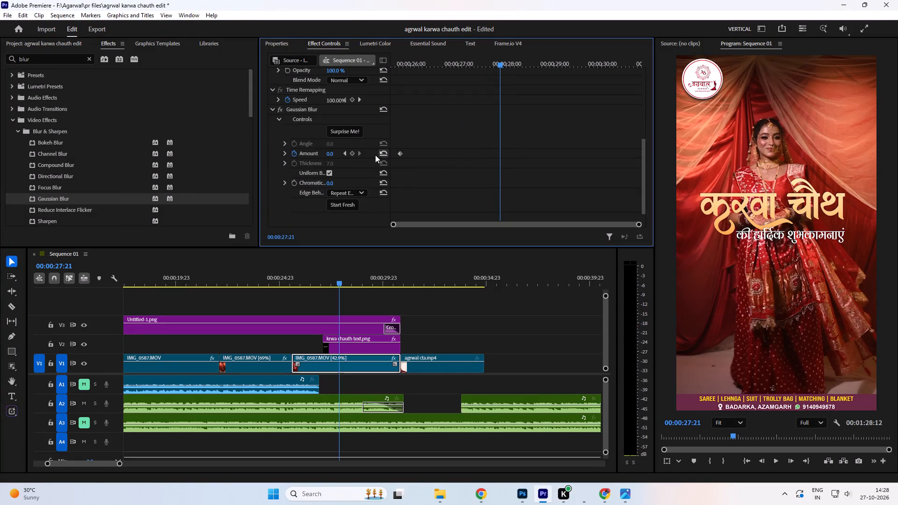
pyautogui.click(330, 155)
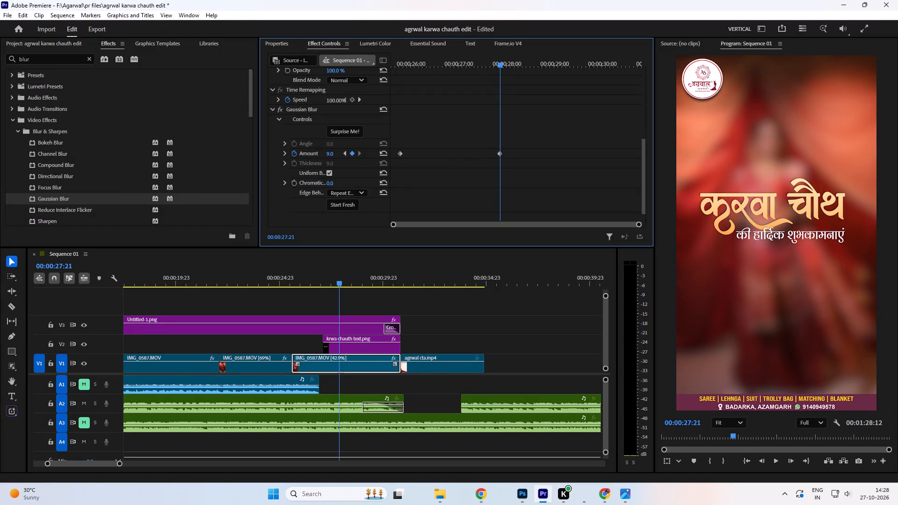
pyautogui.click(334, 156)
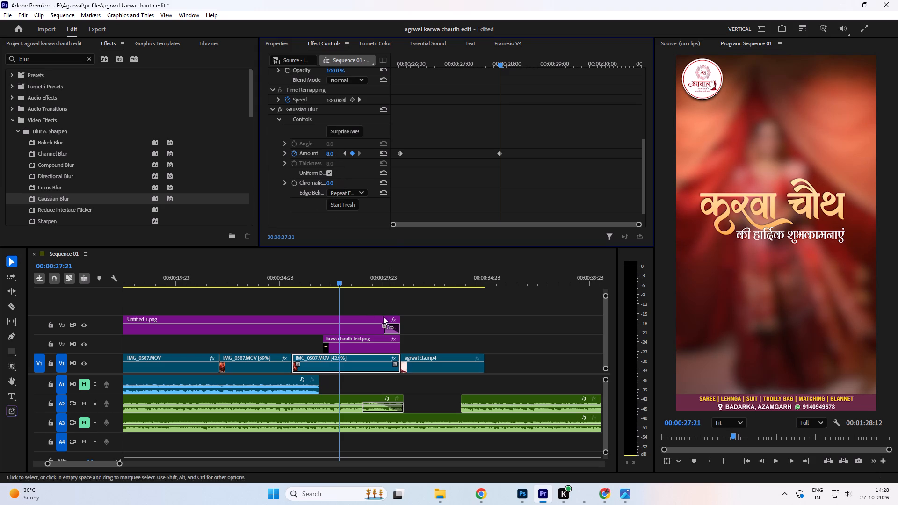
# Move the second blur Amount keyframe just past 00:00:28:00 with Ease In, apply Ease Out to the first, and play it back.
pyautogui.moveTo(500, 152); pyautogui.dragTo(511, 153)
pyautogui.rightClick(511, 153)
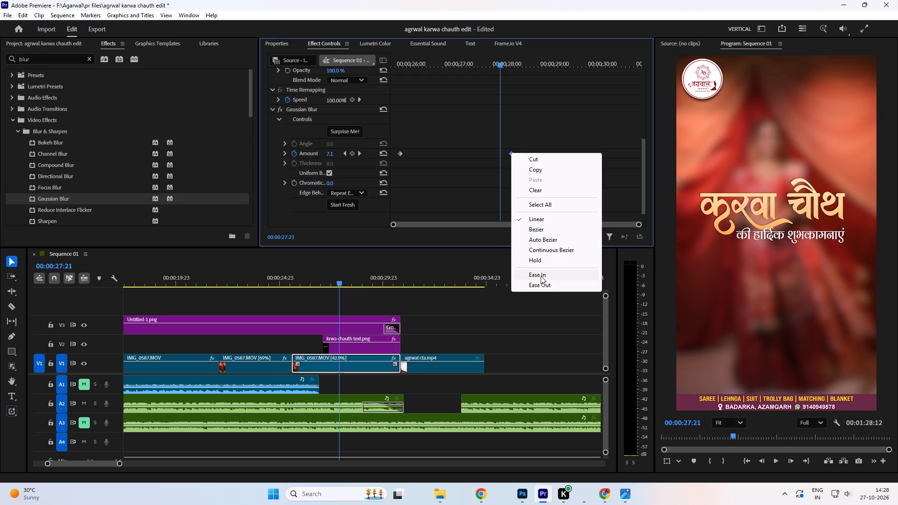
pyautogui.click(541, 276)
pyautogui.click(401, 153)
pyautogui.rightClick(401, 153)
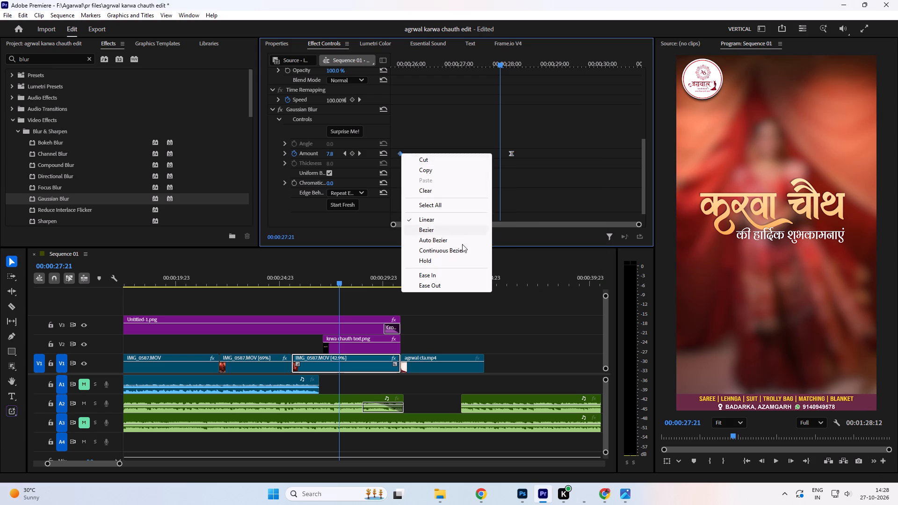
pyautogui.click(441, 284)
pyautogui.click(278, 275)
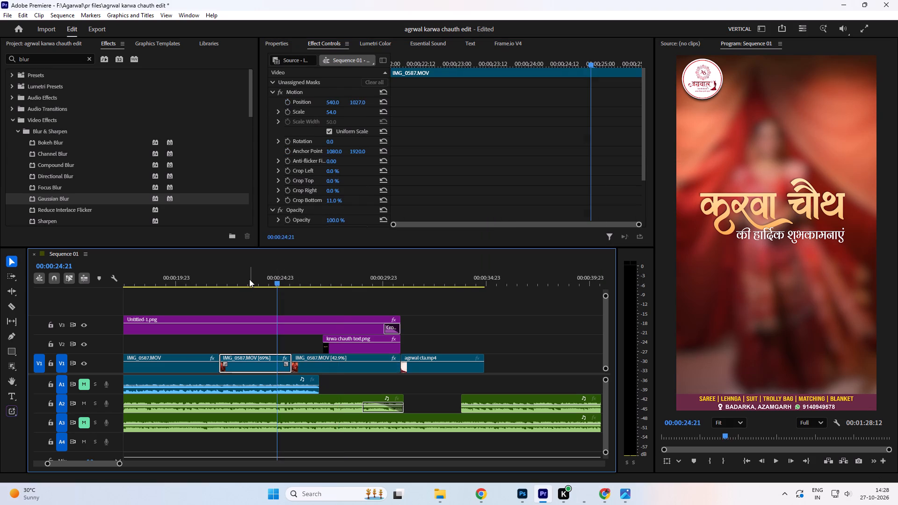
pyautogui.click(248, 279)
pyautogui.press('space')
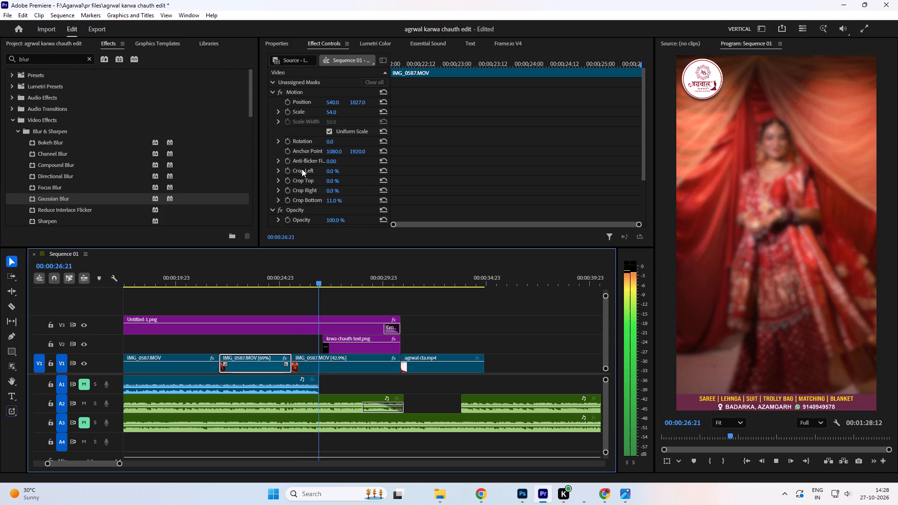
pyautogui.press('space')
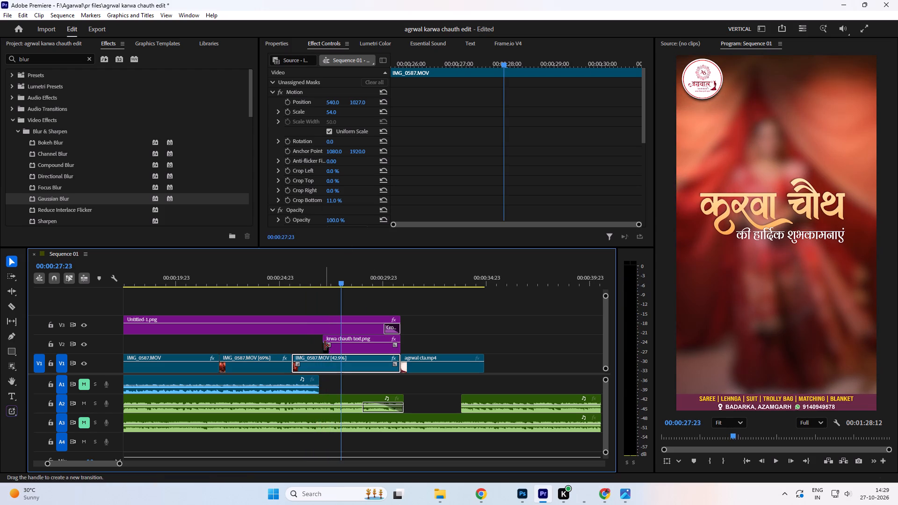
# Extend the start of the krwa chauth text.png title on V2 earlier, to about 00:00:26:13, and play back its entrance.
pyautogui.moveTo(322, 340); pyautogui.dragTo(321, 340)
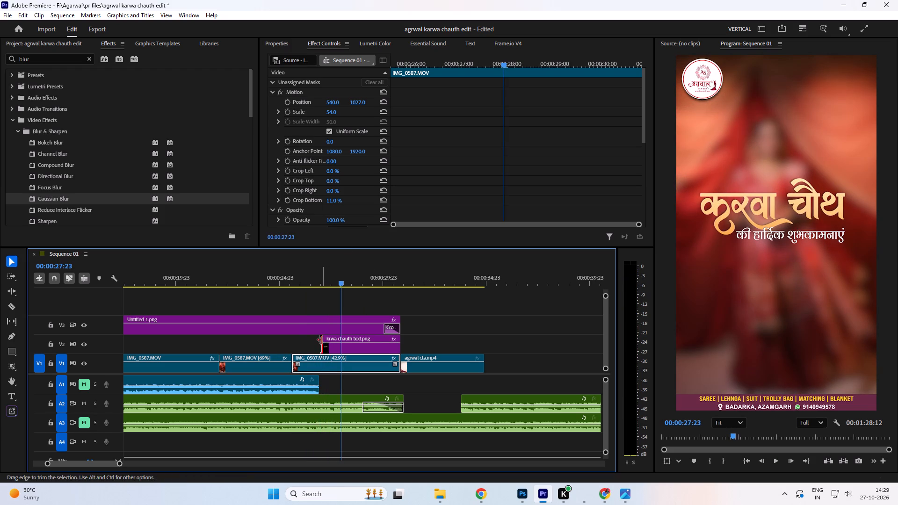
pyautogui.moveTo(321, 340); pyautogui.dragTo(311, 345)
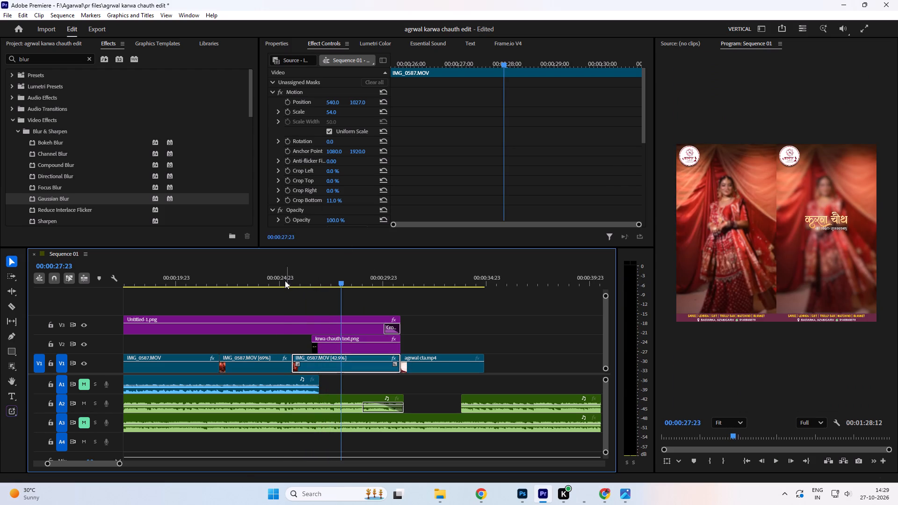
pyautogui.click(285, 281)
pyautogui.press('space')
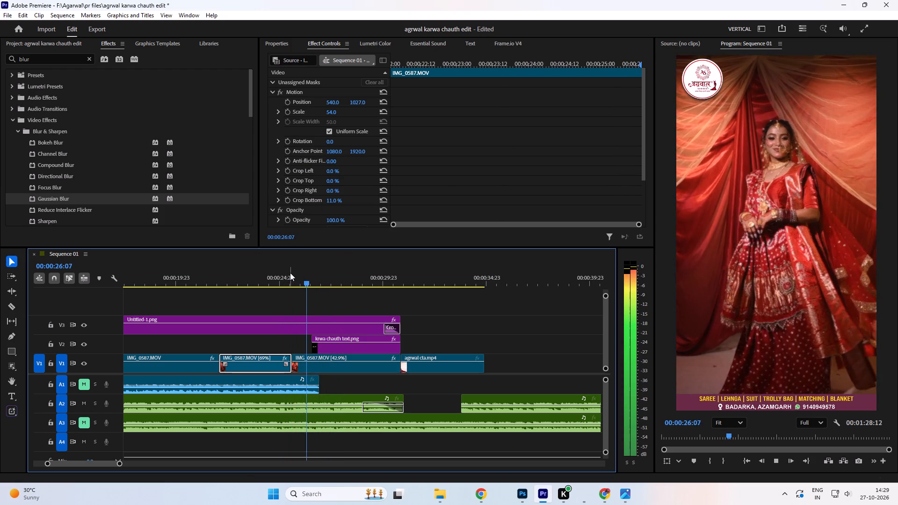
pyautogui.press('space')
# Move the title's first Scale keyframe back to the start of its clip, check the entrance in playback, and save the project.
pyautogui.click(326, 347)
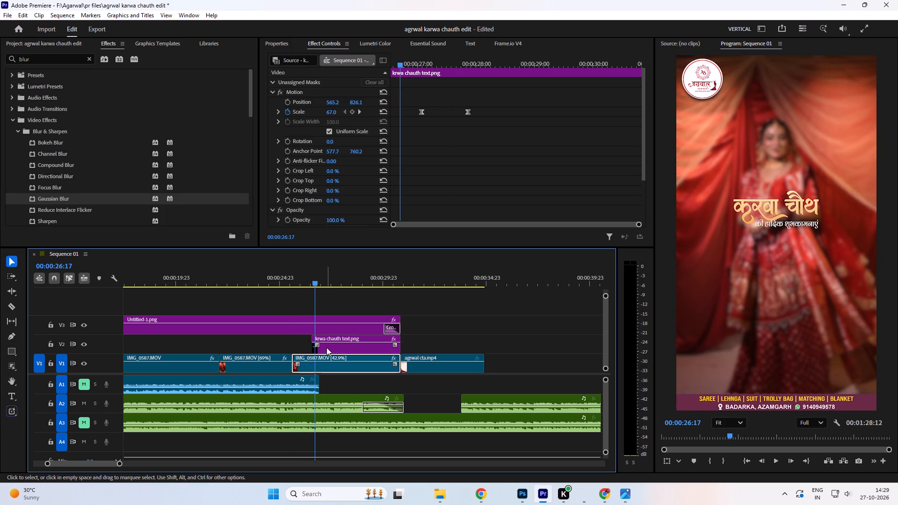
pyautogui.moveTo(422, 111); pyautogui.dragTo(379, 117)
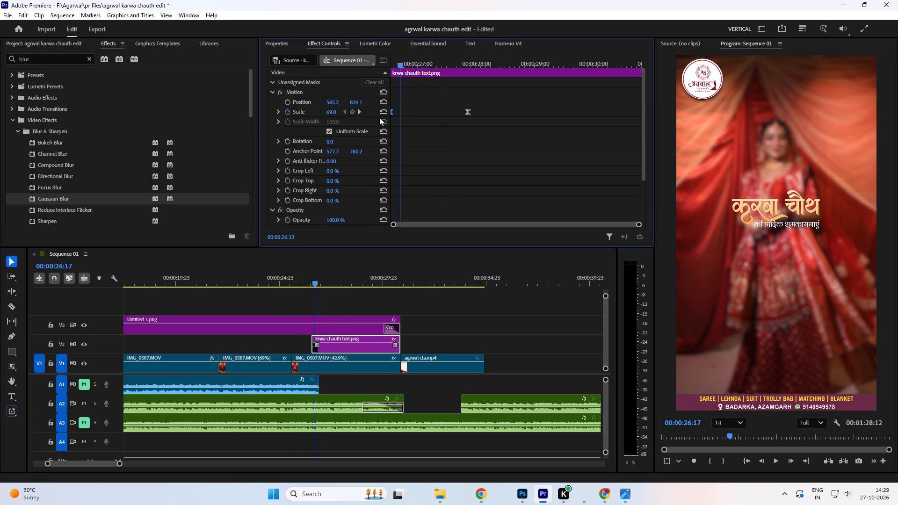
pyautogui.moveTo(379, 117); pyautogui.dragTo(378, 117)
pyautogui.click(281, 281)
pyautogui.press('space')
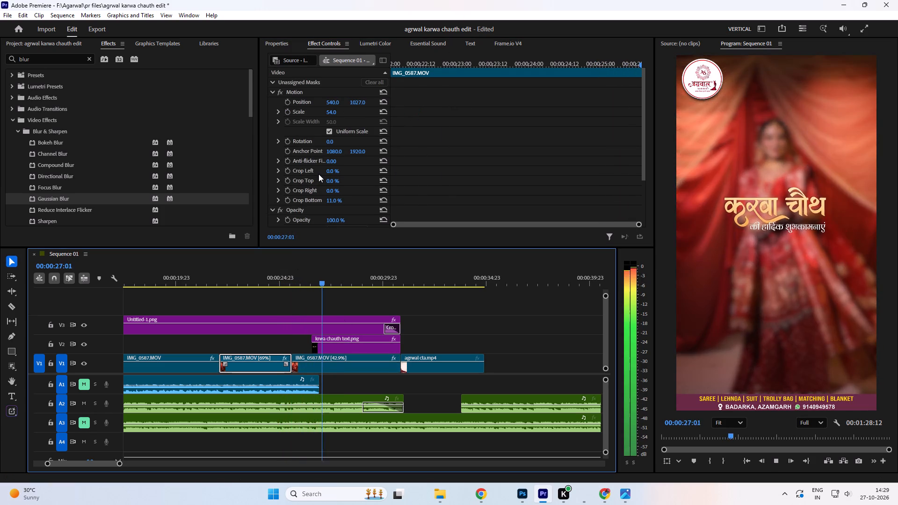
pyautogui.press('space')
pyautogui.hotkey('ctrl', 's')
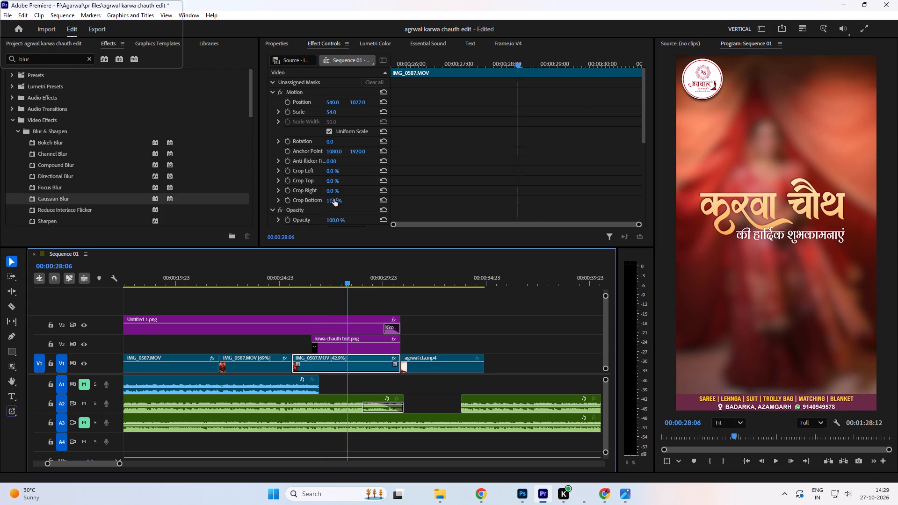
pyautogui.hotkey('ctrl', 's')
# Check the cut into agrwal cta.mp4, remove the transition at the end of Untitled-1.png on V3, and save the project.
pyautogui.click(226, 282)
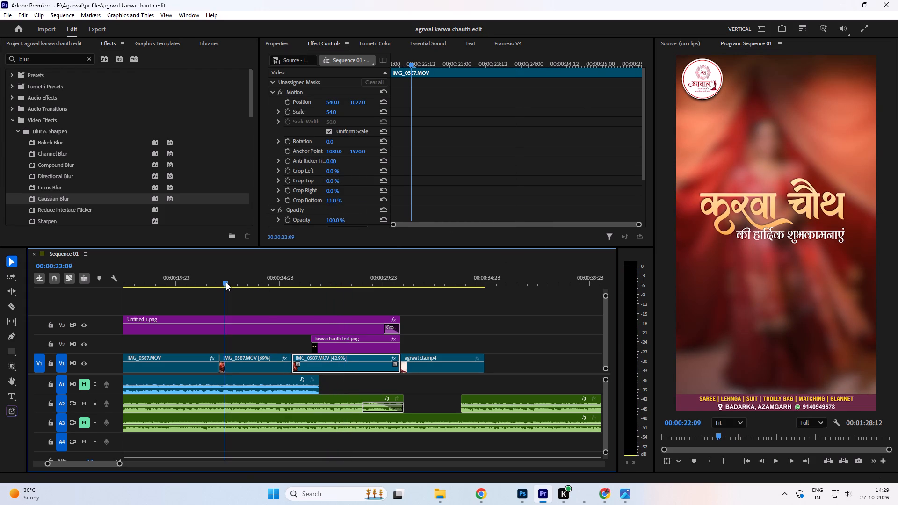
pyautogui.press('space')
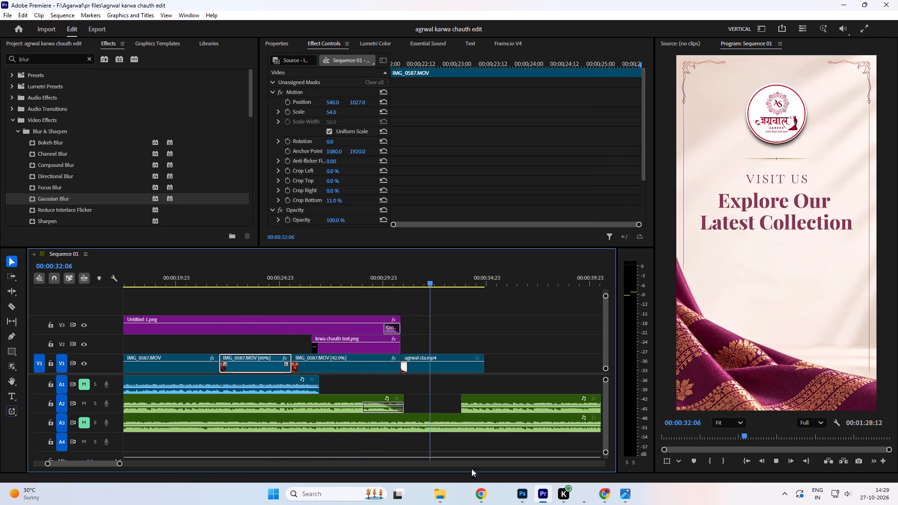
pyautogui.press('space')
pyautogui.moveTo(395, 279); pyautogui.dragTo(398, 279)
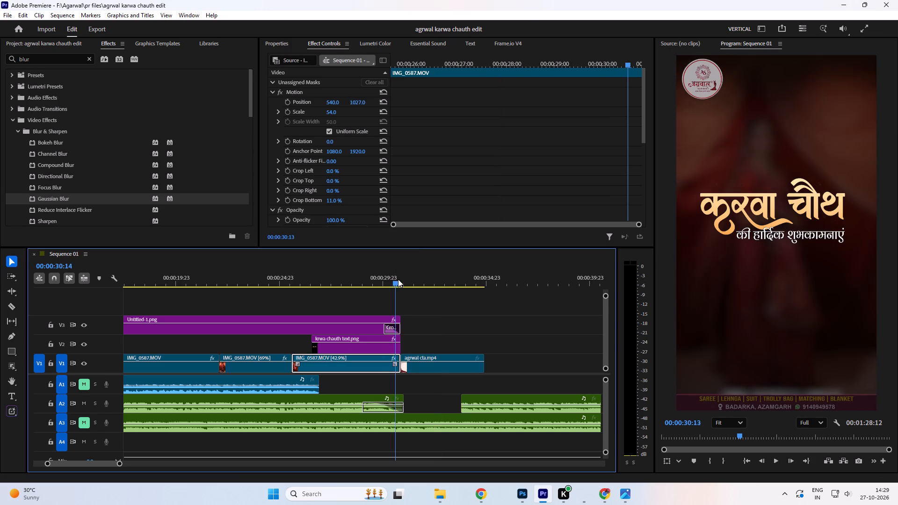
pyautogui.moveTo(398, 279); pyautogui.dragTo(402, 278)
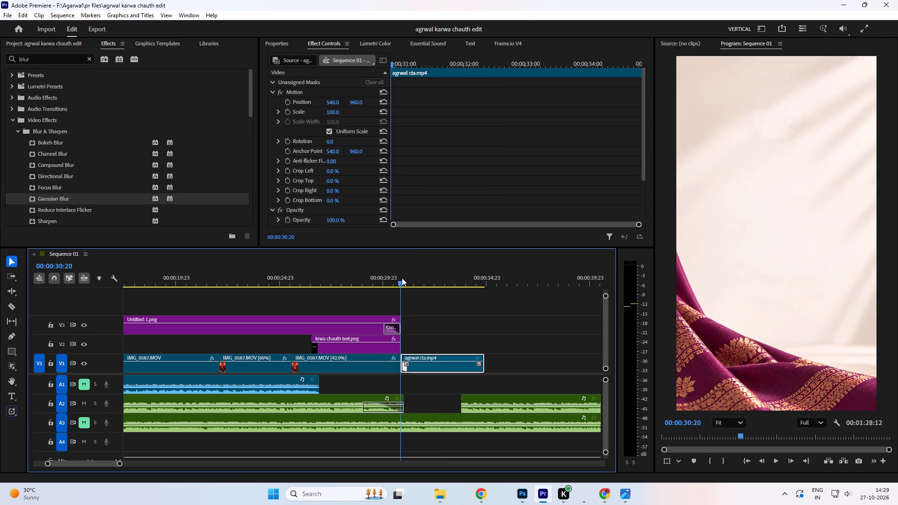
pyautogui.moveTo(402, 278); pyautogui.dragTo(400, 278)
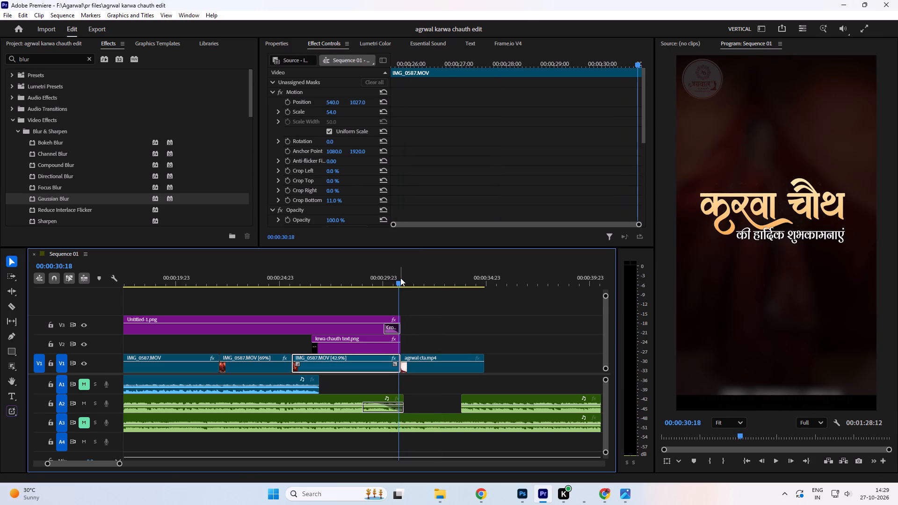
pyautogui.moveTo(385, 326); pyautogui.dragTo(405, 325)
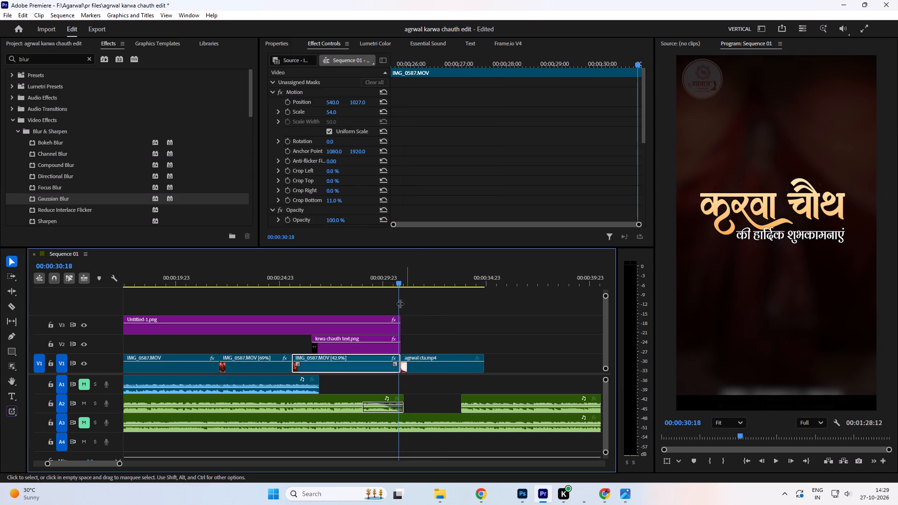
pyautogui.click(387, 288)
pyautogui.click(383, 279)
pyautogui.press('space')
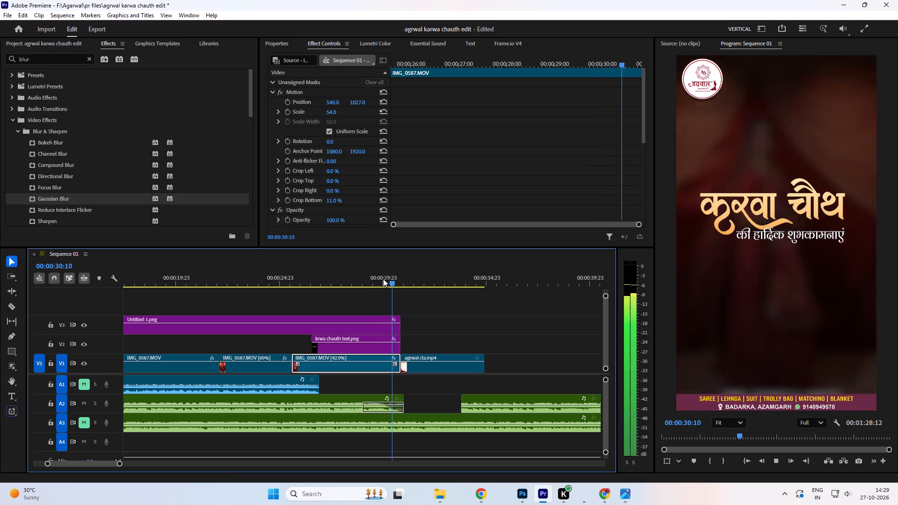
pyautogui.click(389, 276)
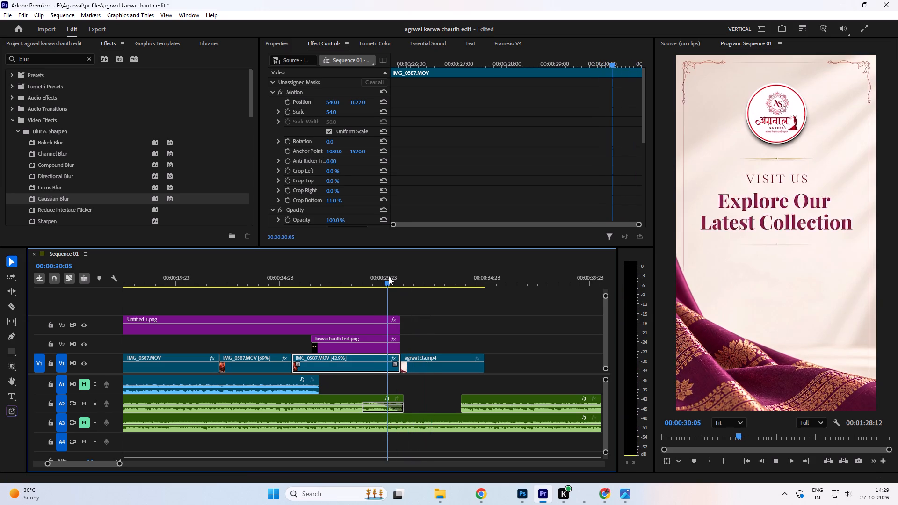
pyautogui.press('space')
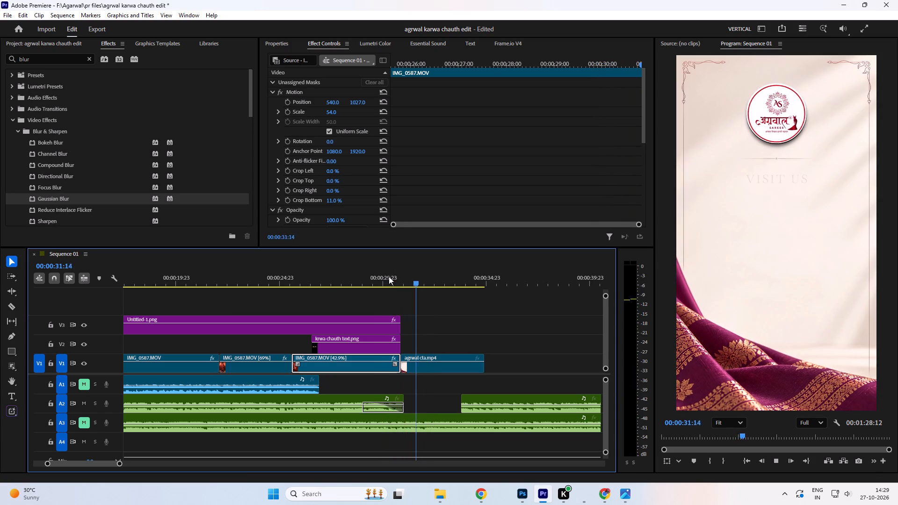
pyautogui.press('space')
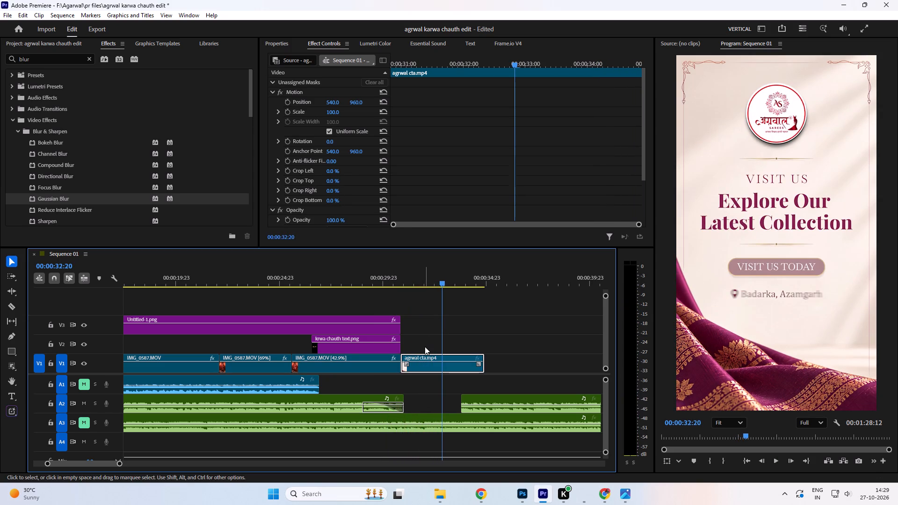
pyautogui.hotkey('ctrl', 's')
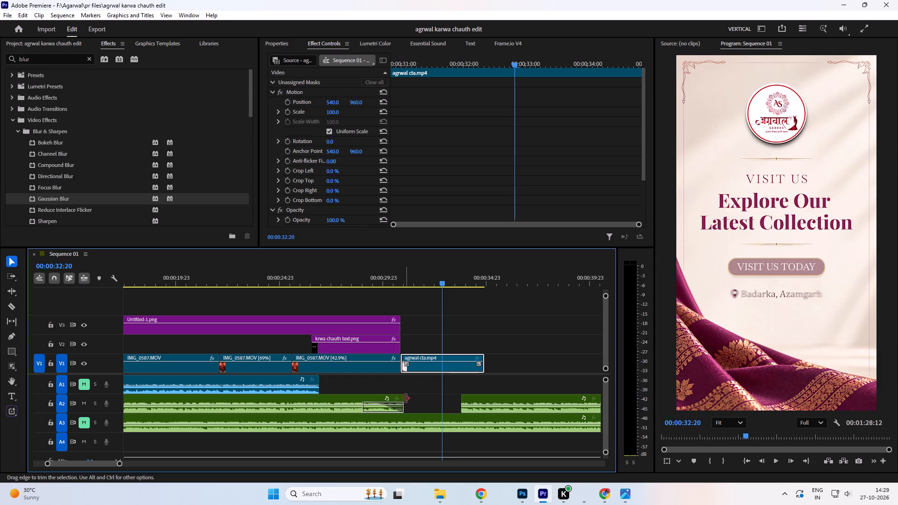
# Extend the first A2 music clip to the end of agrwal cta.mp4, shifting the following A2 clip later, and save the project.
pyautogui.moveTo(405, 398); pyautogui.dragTo(445, 401)
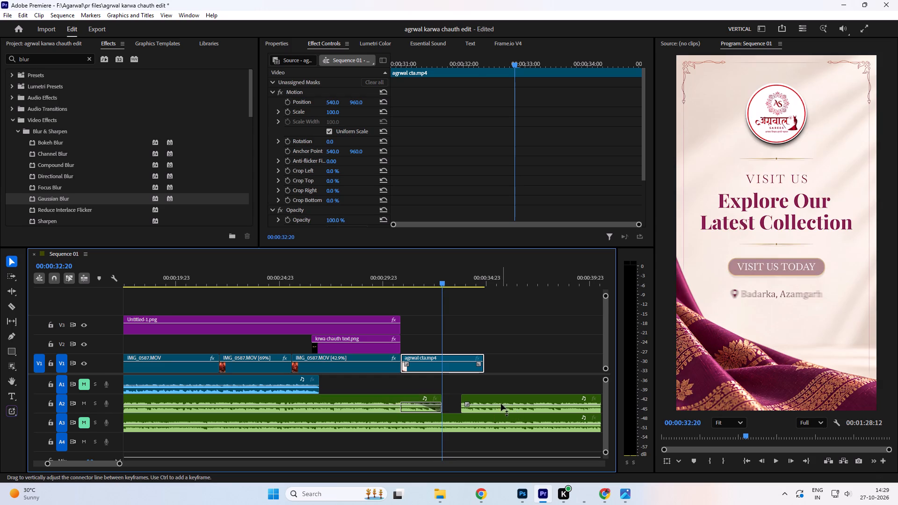
pyautogui.moveTo(499, 400); pyautogui.dragTo(577, 395)
pyautogui.moveTo(443, 398); pyautogui.dragTo(446, 398)
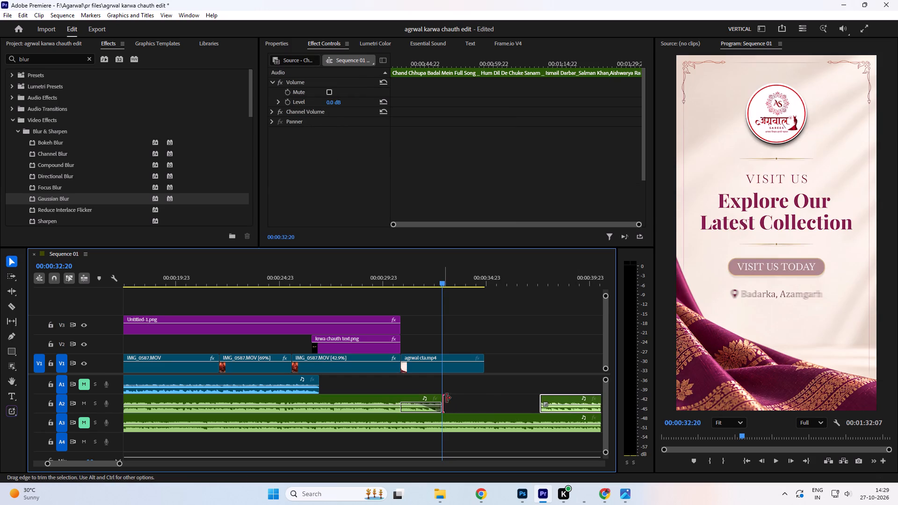
pyautogui.moveTo(446, 398); pyautogui.dragTo(489, 395)
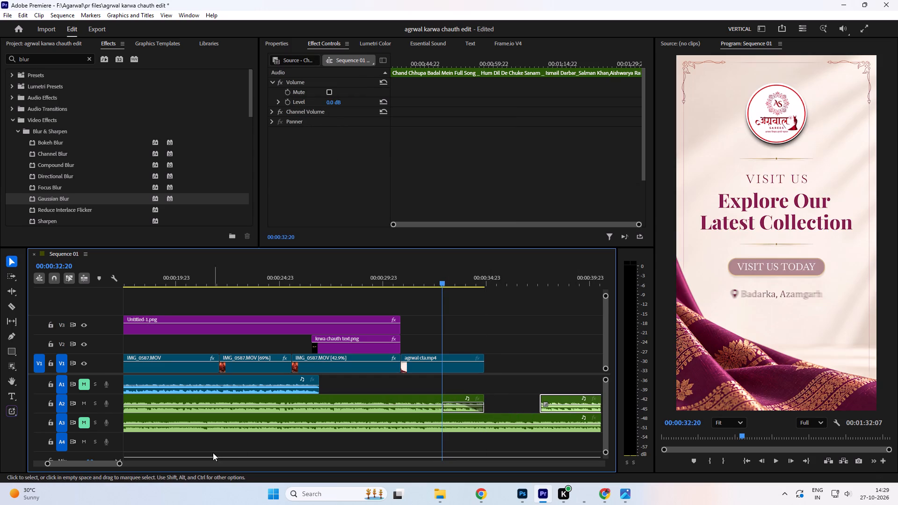
pyautogui.hotkey('ctrl', 's')
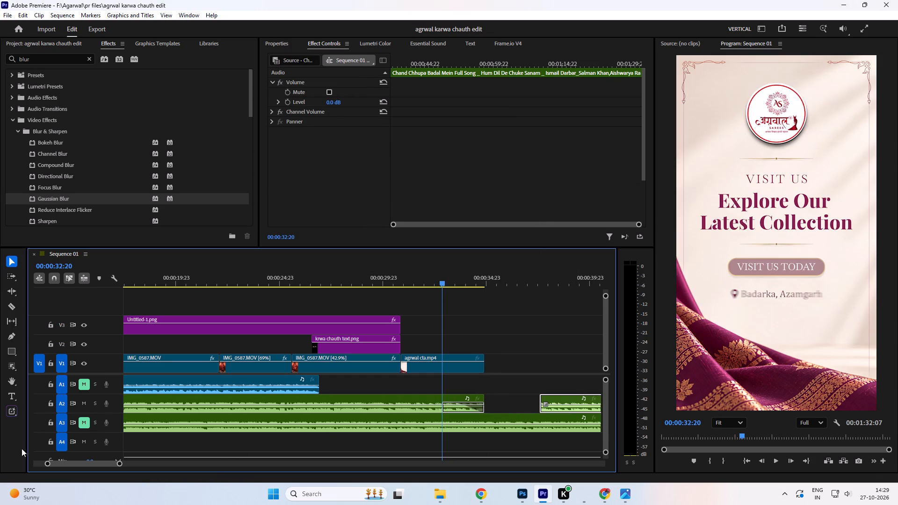
# Save the project and play the sequence from the start through the करवा चौथ title to review the edit.
pyautogui.moveTo(121, 463); pyautogui.dragTo(219, 462)
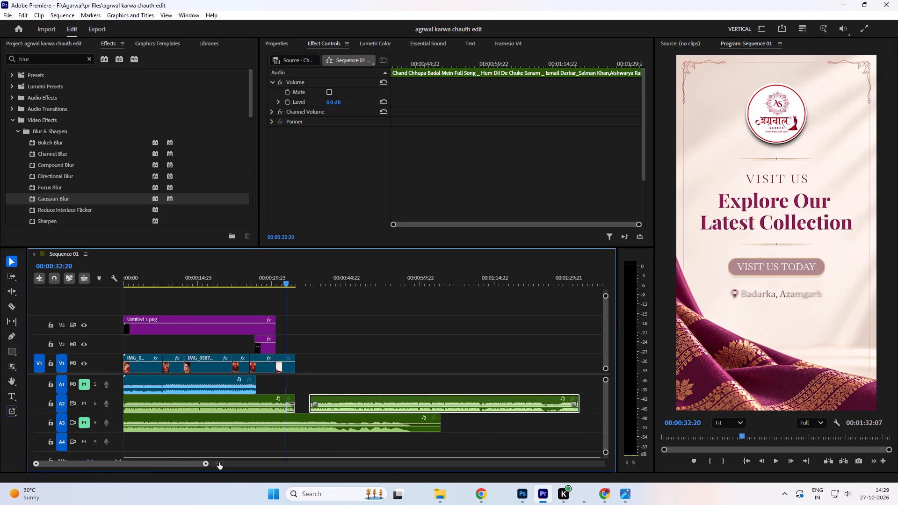
pyautogui.moveTo(219, 462); pyautogui.dragTo(219, 462)
pyautogui.moveTo(151, 280); pyautogui.dragTo(55, 322)
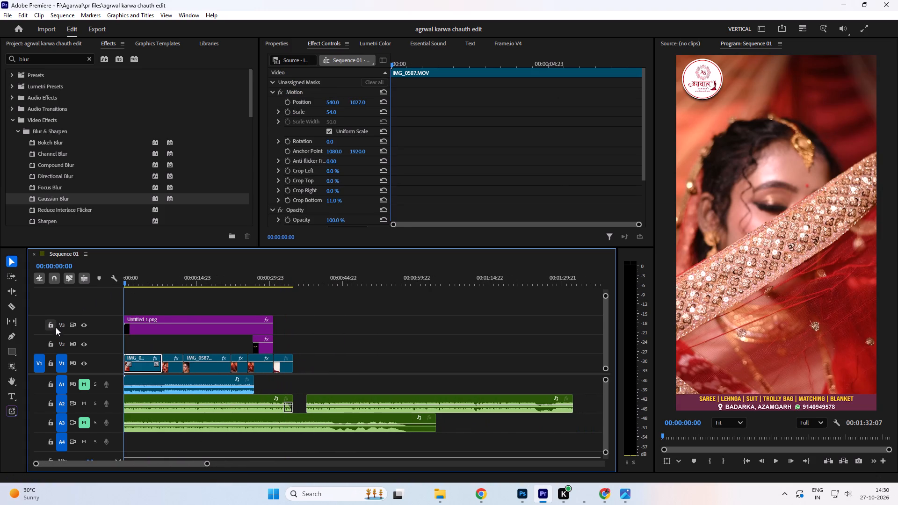
pyautogui.hotkey('ctrl', 's')
pyautogui.hotkey('ctrl', 's')
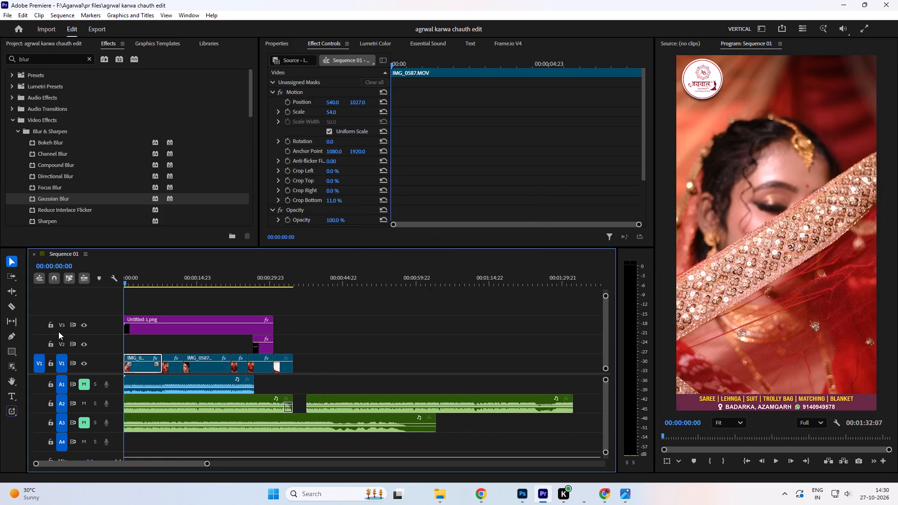
pyautogui.press('space')
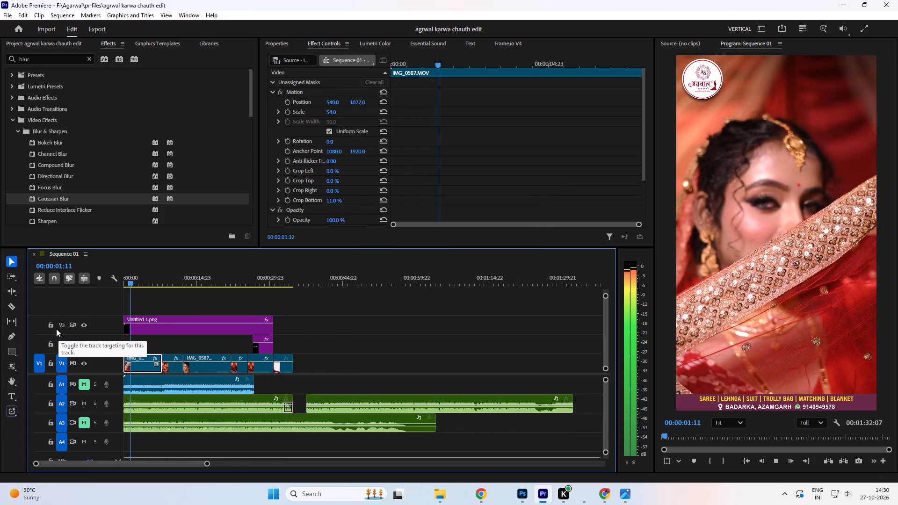
pyautogui.press('space')
pyautogui.hotkey('ctrl', 's')
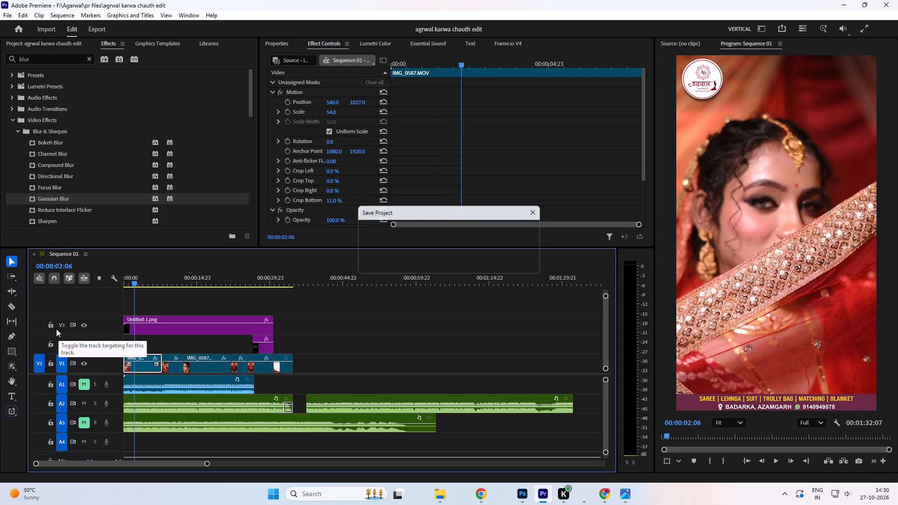
pyautogui.hotkey('ctrl', 's')
pyautogui.moveTo(129, 280); pyautogui.dragTo(101, 282)
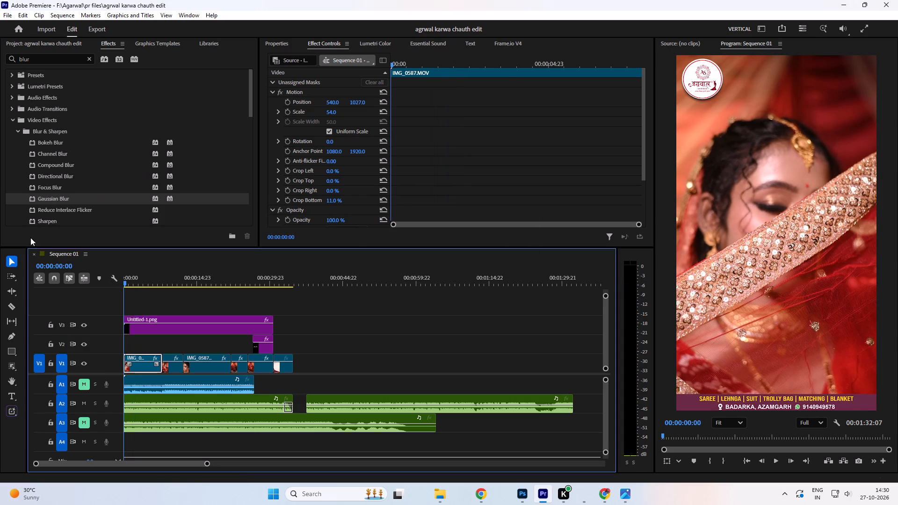
pyautogui.press('space')
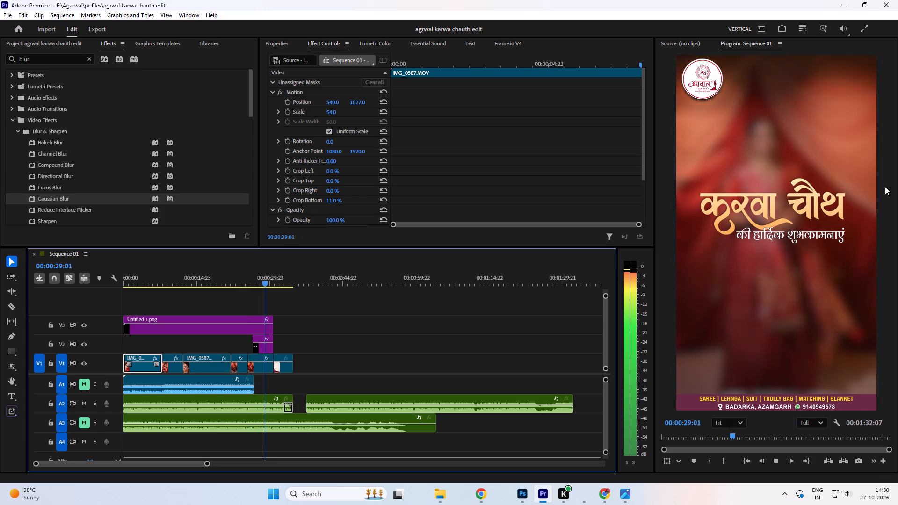
pyautogui.press('space')
# Review the Gaussian Blur keyframes on the title's background clip, replay from about 00:00:25:17 through the closing card, and save the project.
pyautogui.click(259, 371)
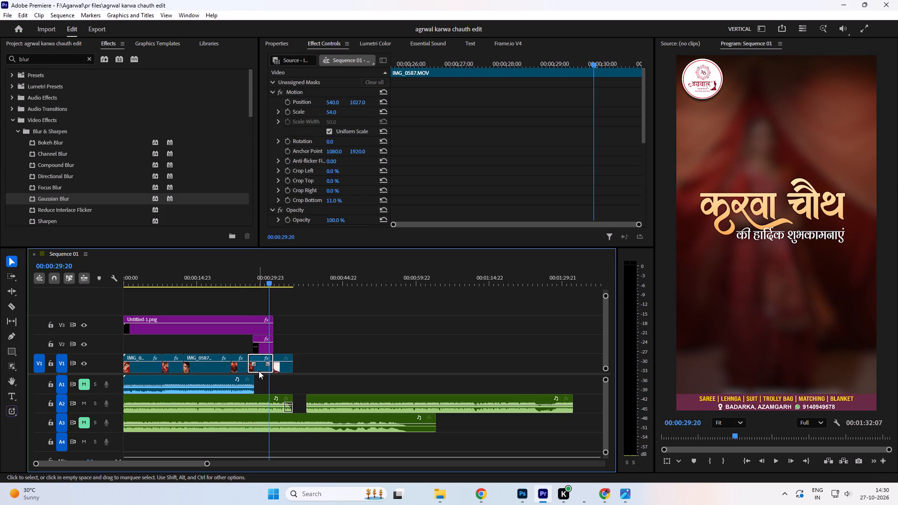
pyautogui.click(250, 281)
pyautogui.scroll(-11, 448, 190)
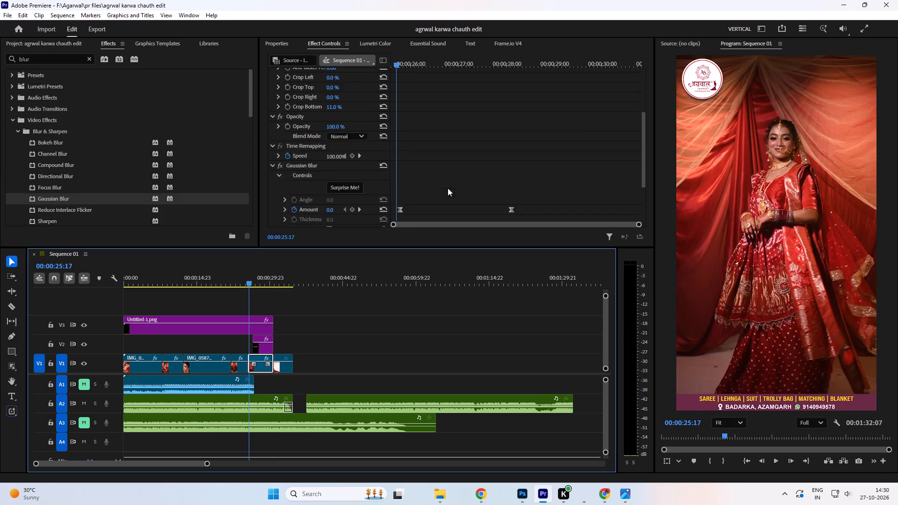
pyautogui.scroll(-13, 448, 188)
pyautogui.press('space')
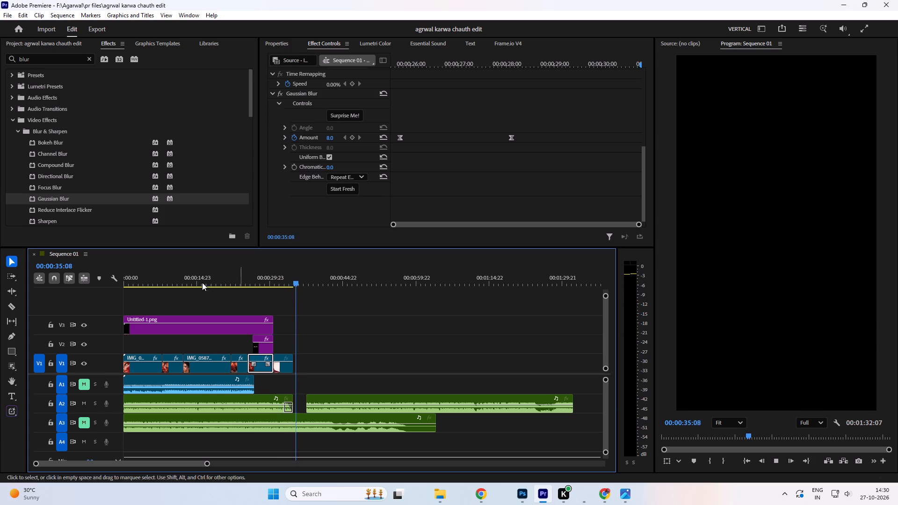
pyautogui.moveTo(193, 277); pyautogui.dragTo(75, 315)
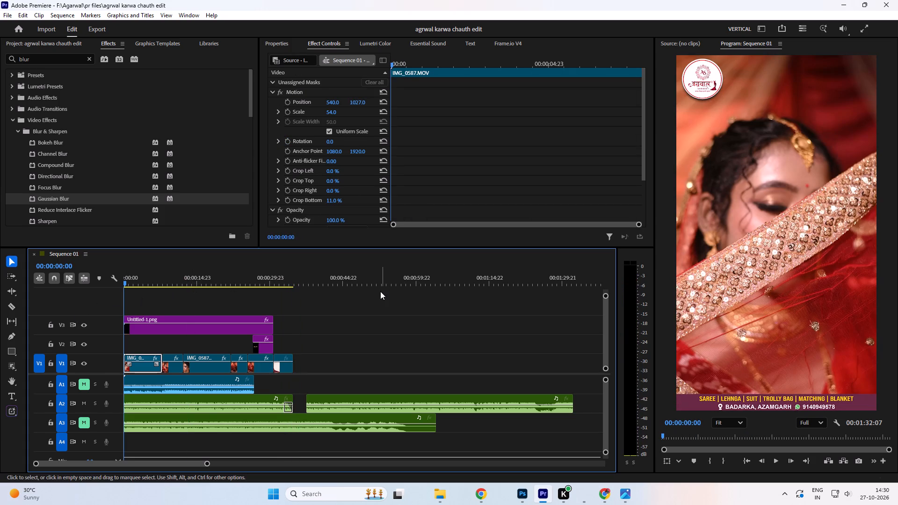
pyautogui.hotkey('ctrl', 's')
# Delete the music clip on A3 and the leftover second music clip on A2, and unmute A3.
pyautogui.click(355, 428)
pyautogui.press('Delete')
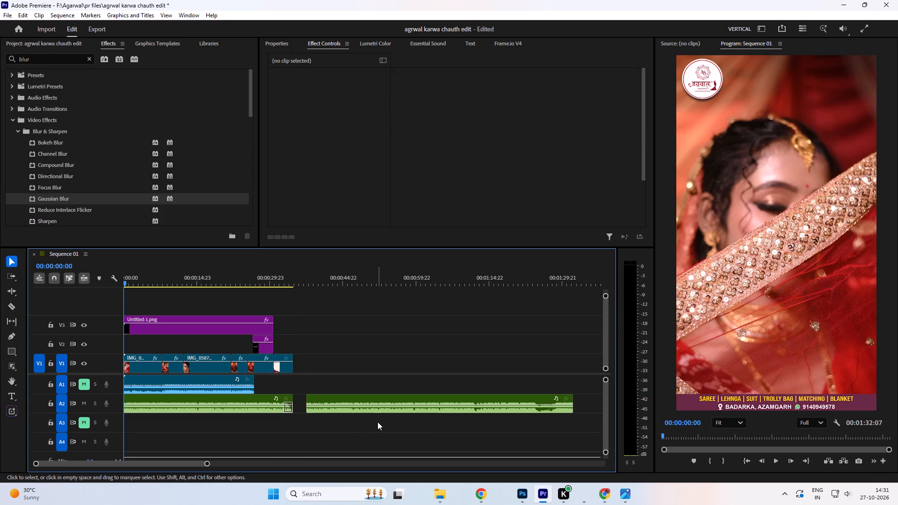
pyautogui.click(393, 404)
pyautogui.press('Delete')
pyautogui.click(85, 423)
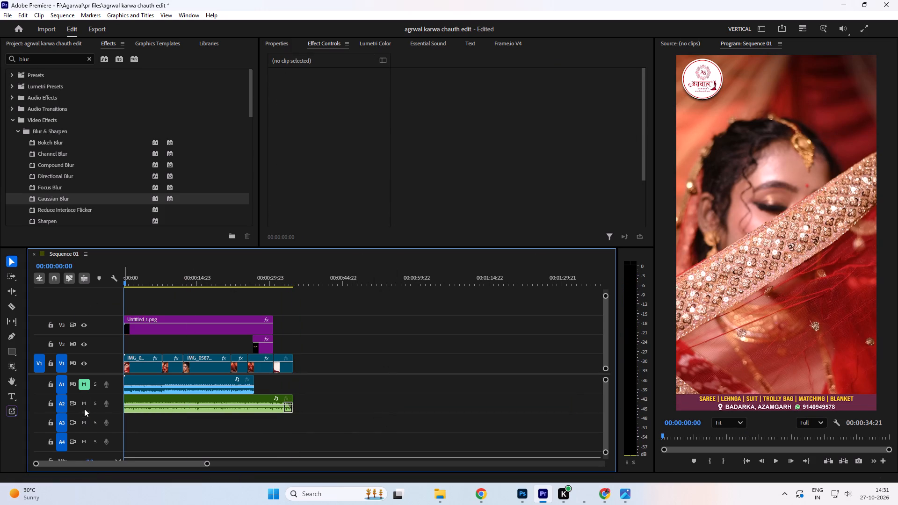
# Unmute A1 and delete the original IMG_0587.MOV audio from it.
pyautogui.click(140, 385)
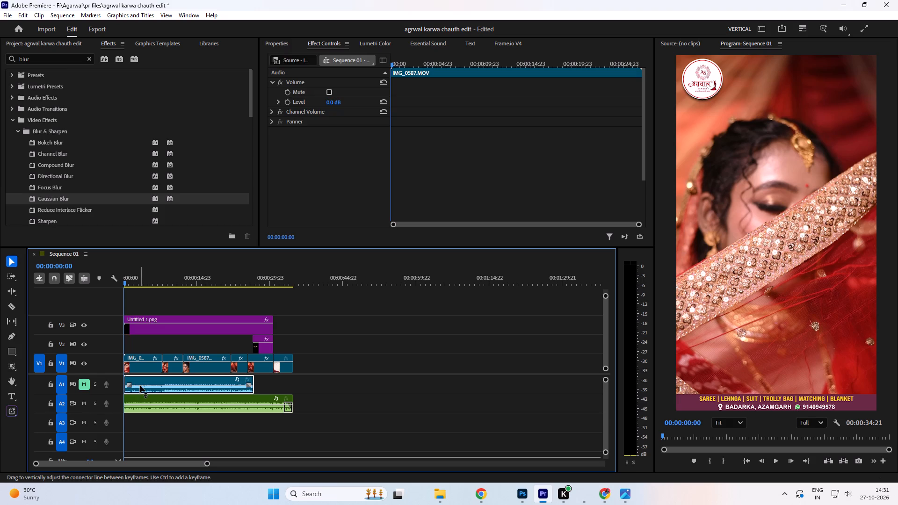
pyautogui.click(84, 387)
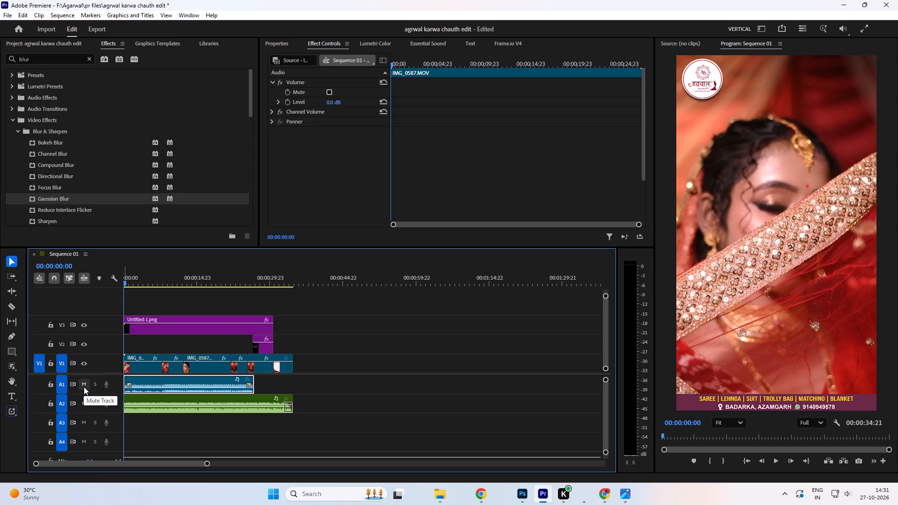
pyautogui.click(152, 376)
pyautogui.press('Delete')
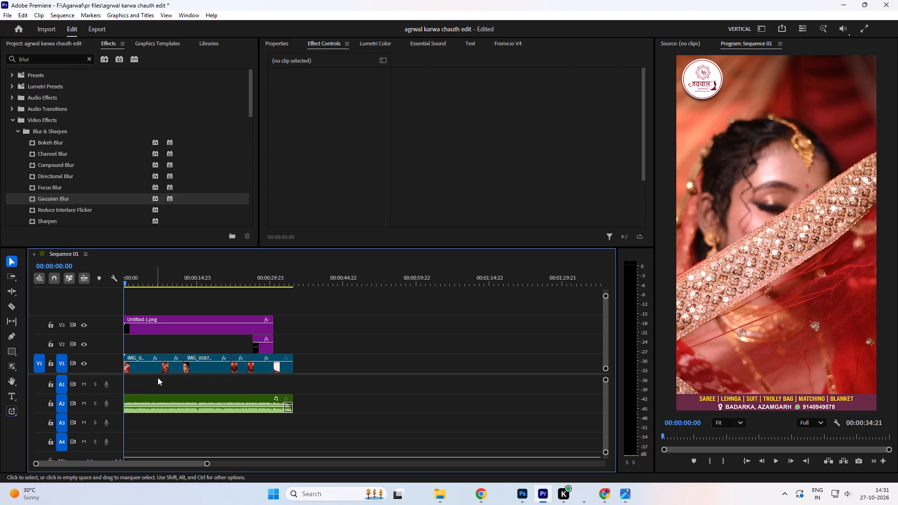
# Move the remaining Chand Chhupa Badal Mein music clip from A2 up to A1, keeping its start time, and save the project.
pyautogui.moveTo(157, 395); pyautogui.dragTo(159, 387)
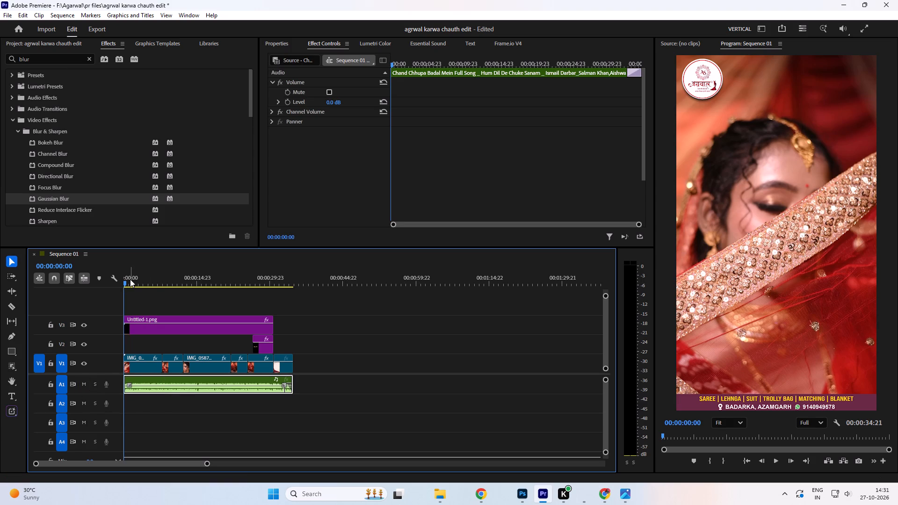
pyautogui.moveTo(129, 278); pyautogui.dragTo(114, 285)
pyautogui.hotkey('ctrl', 's')
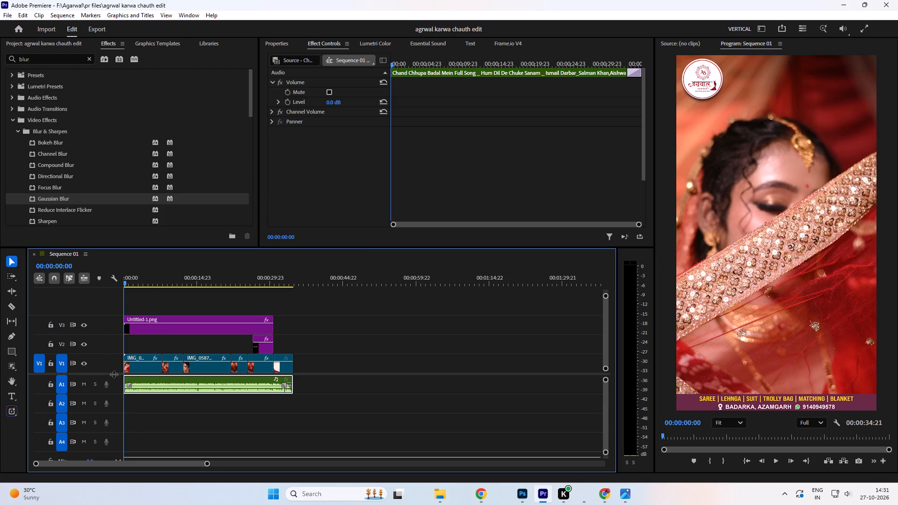
# Enlarge the timeline area and the V1 track height so its clip thumbnails show larger, and save the project.
pyautogui.moveTo(114, 374); pyautogui.dragTo(118, 399)
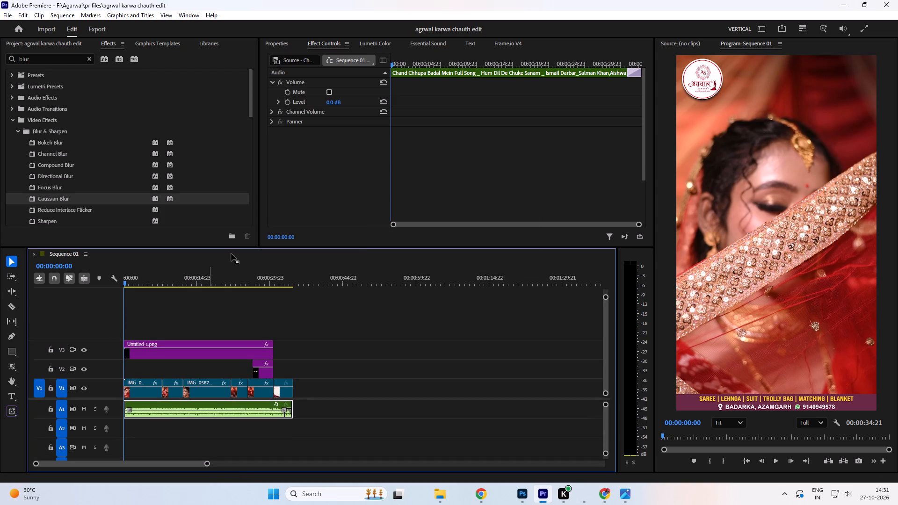
pyautogui.moveTo(233, 248); pyautogui.dragTo(251, 264)
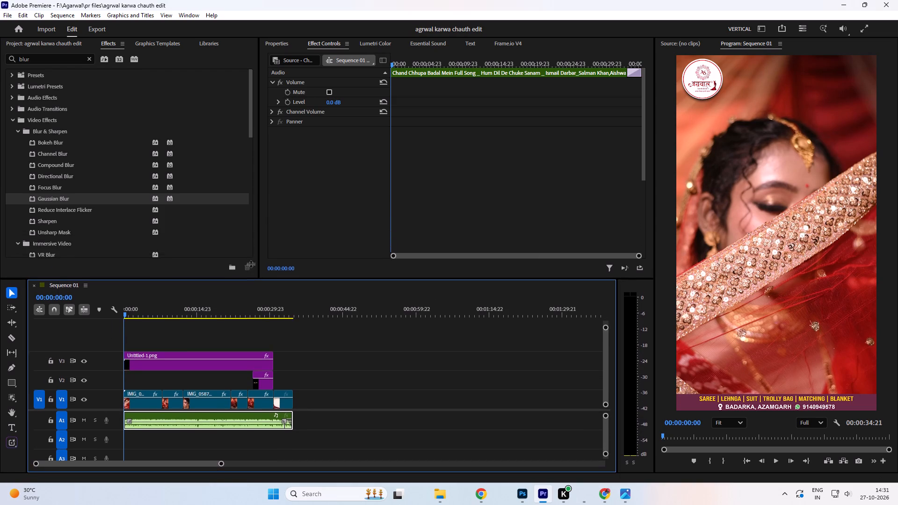
pyautogui.moveTo(251, 264); pyautogui.dragTo(262, 231)
pyautogui.moveTo(110, 393); pyautogui.dragTo(118, 380)
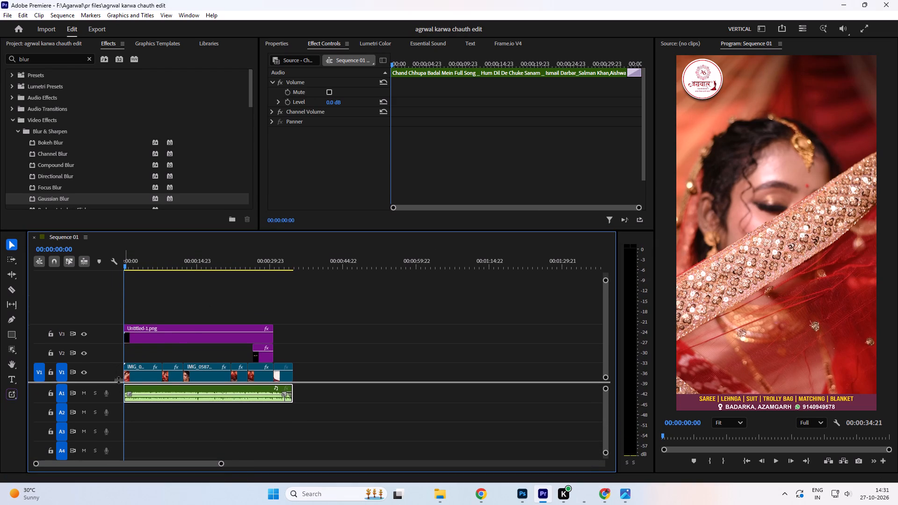
pyautogui.moveTo(118, 380); pyautogui.dragTo(124, 369)
pyautogui.moveTo(109, 350); pyautogui.dragTo(111, 333)
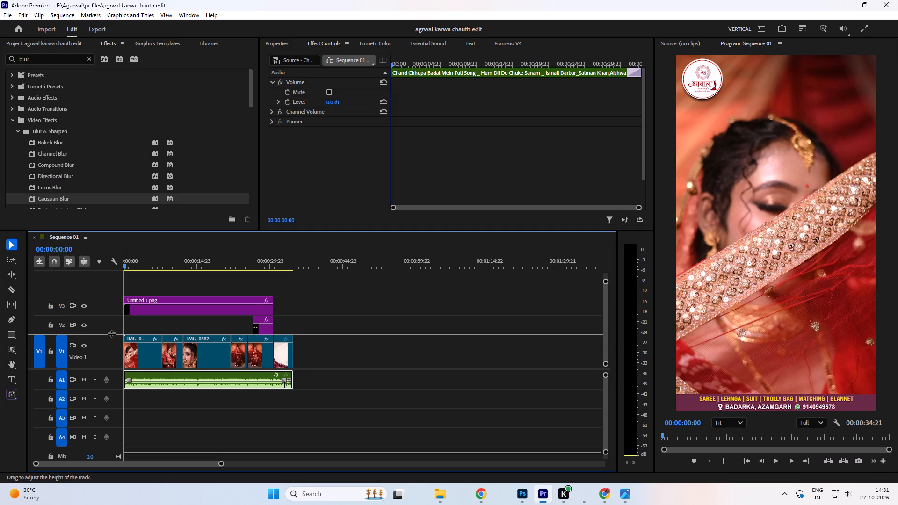
pyautogui.moveTo(111, 333); pyautogui.dragTo(113, 326)
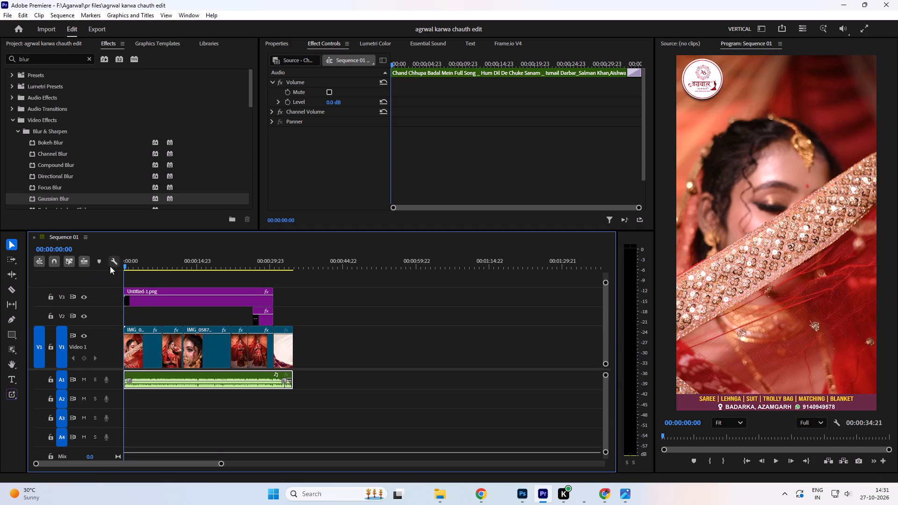
pyautogui.moveTo(129, 263); pyautogui.dragTo(119, 265)
pyautogui.hotkey('ctrl', 's')
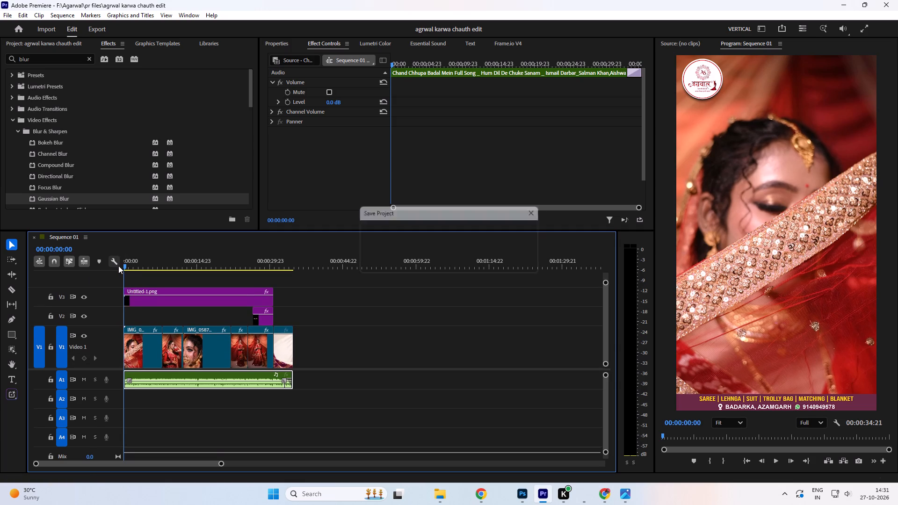
# Play back the opening section with the music to check the first IMG_0587.MOV clip and its change to the second.
pyautogui.press('space')
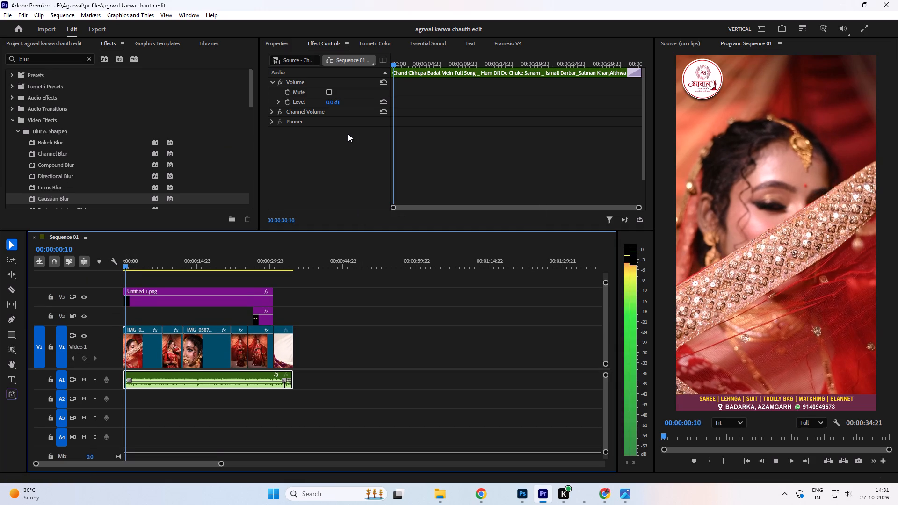
pyautogui.press('space')
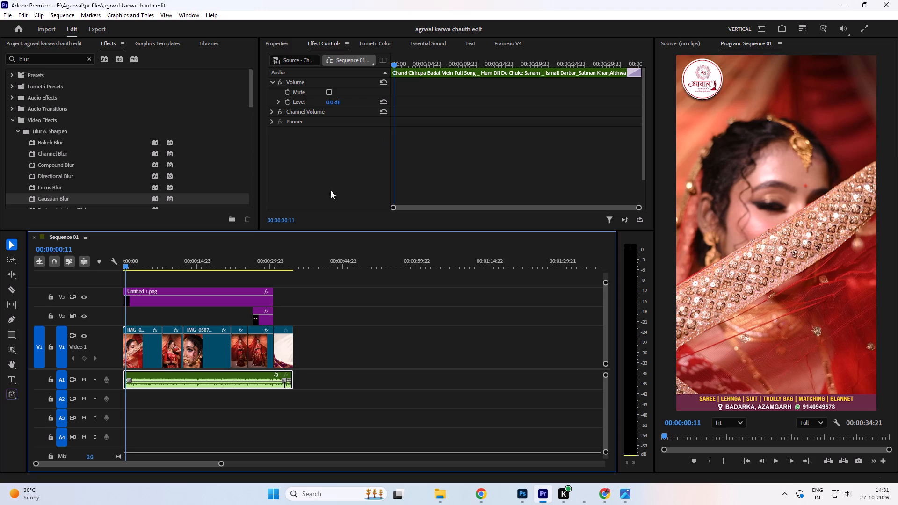
pyautogui.moveTo(130, 264); pyautogui.dragTo(107, 275)
pyautogui.press('space')
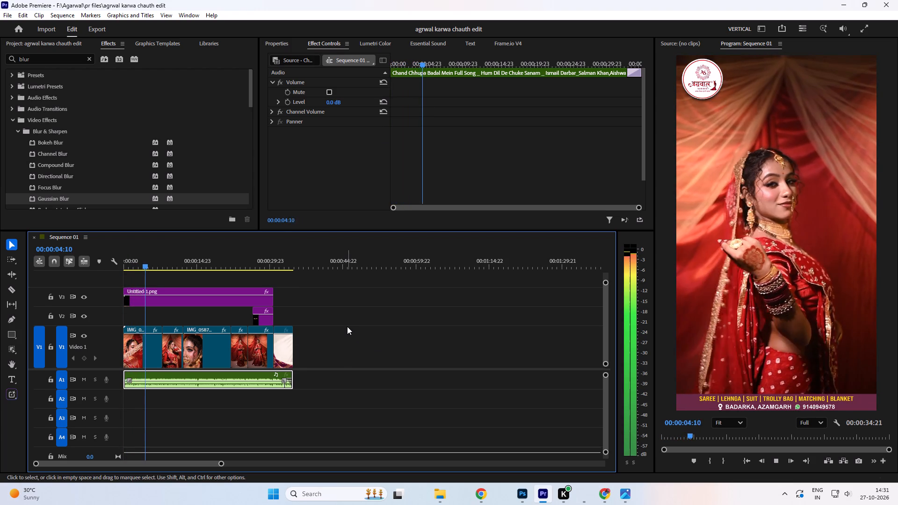
pyautogui.press('space')
pyautogui.click(157, 352)
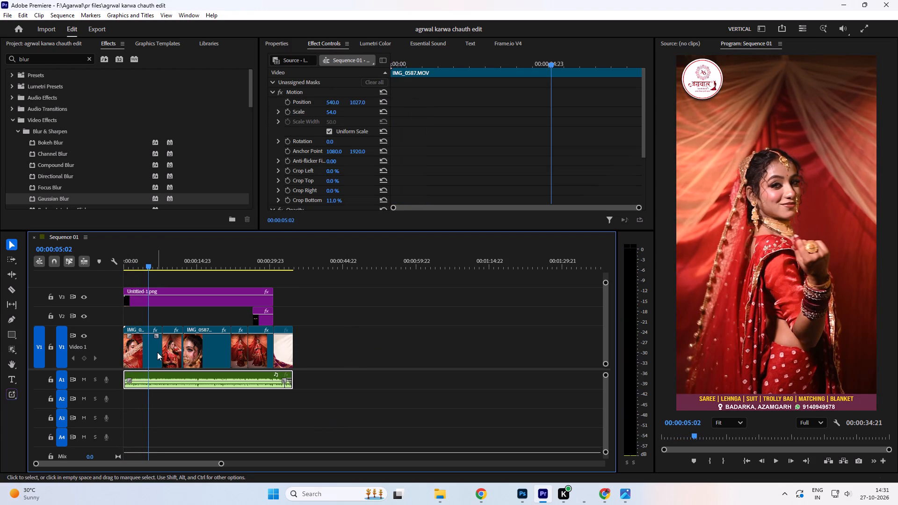
pyautogui.click(142, 263)
pyautogui.press('space')
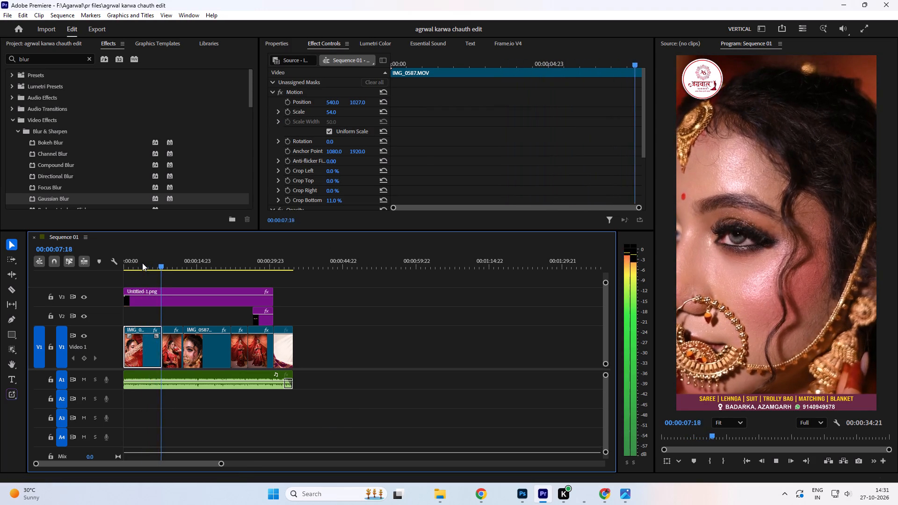
pyautogui.press('space')
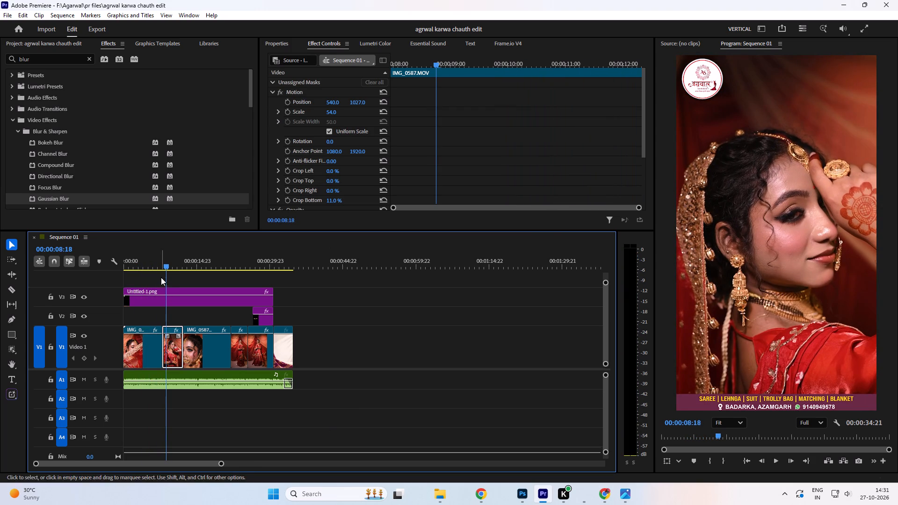
# Trim the stray first frame off the start of the second IMG_0587.MOV clip at 00:00:07:23 and close the gap it leaves.
pyautogui.moveTo(167, 265); pyautogui.dragTo(165, 269)
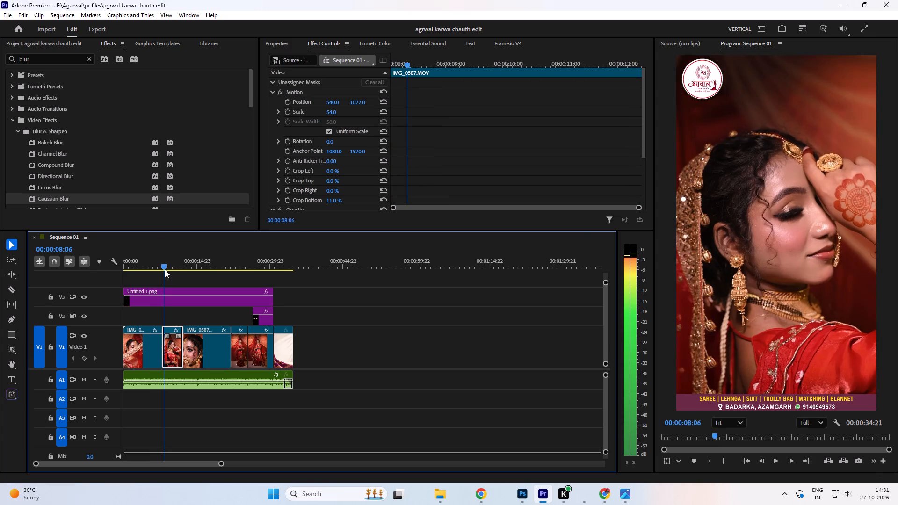
pyautogui.moveTo(165, 269); pyautogui.dragTo(162, 271)
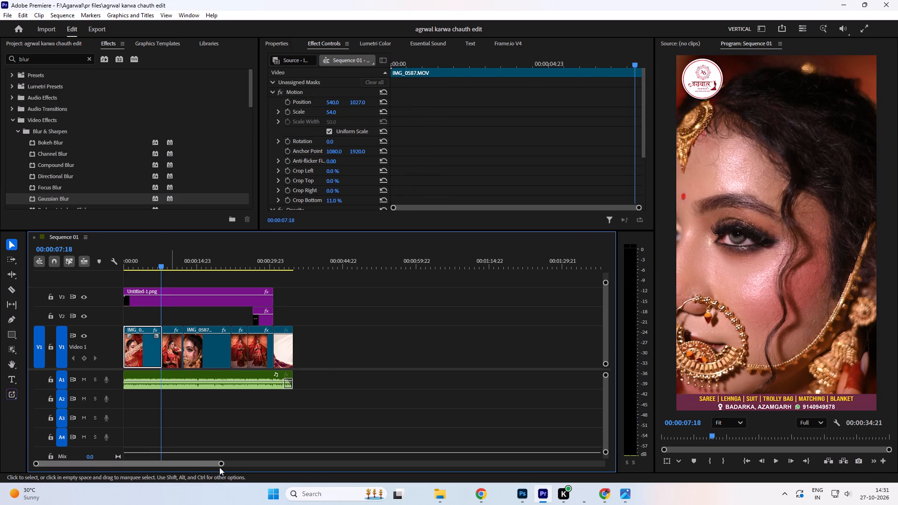
pyautogui.moveTo(221, 463); pyautogui.dragTo(16, 454)
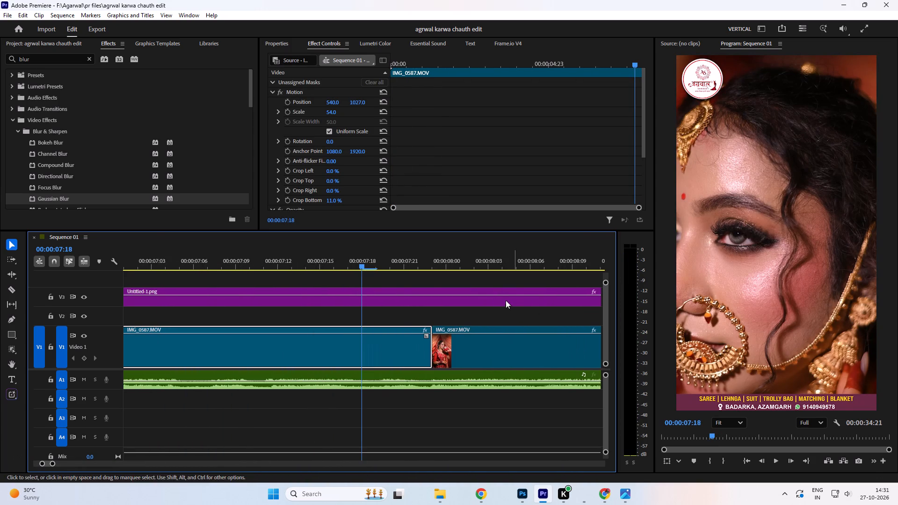
pyautogui.press('space')
pyautogui.press('space')
pyautogui.click(416, 342)
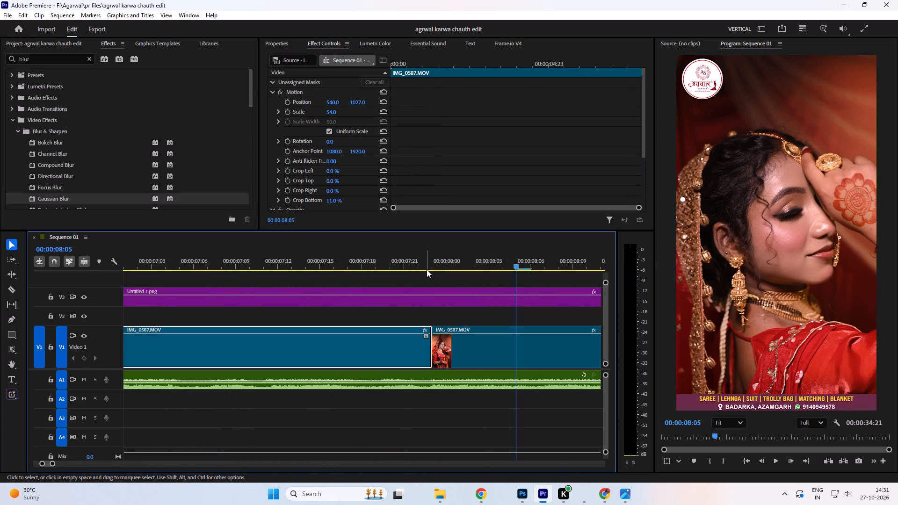
pyautogui.click(433, 264)
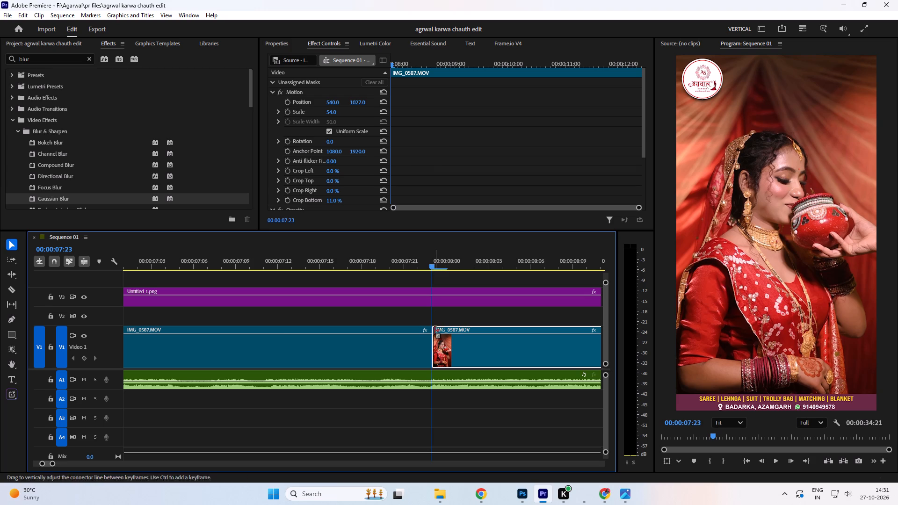
pyautogui.moveTo(435, 329); pyautogui.dragTo(444, 328)
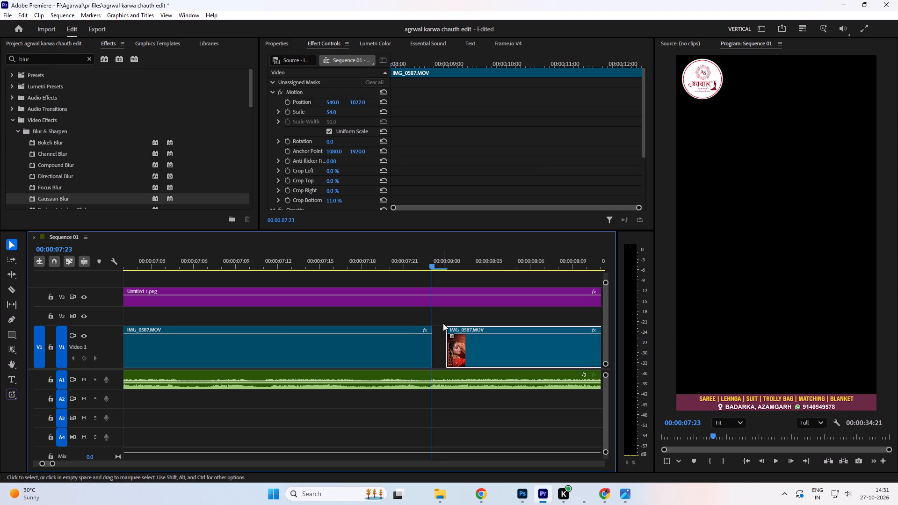
pyautogui.click(440, 341)
pyautogui.press('Delete')
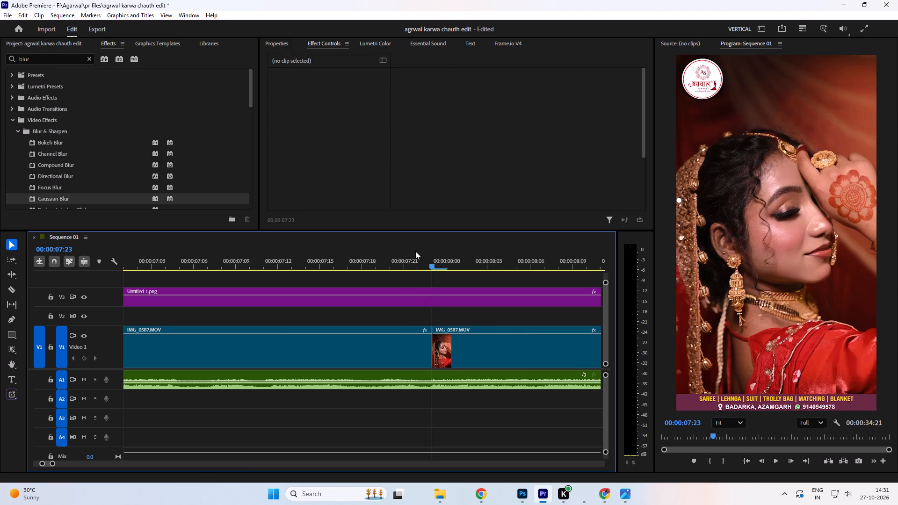
# Play back across the cut between the first and second IMG_0587.MOV clips to check that it is clean.
pyautogui.click(399, 260)
pyautogui.press('space')
pyautogui.press('space')
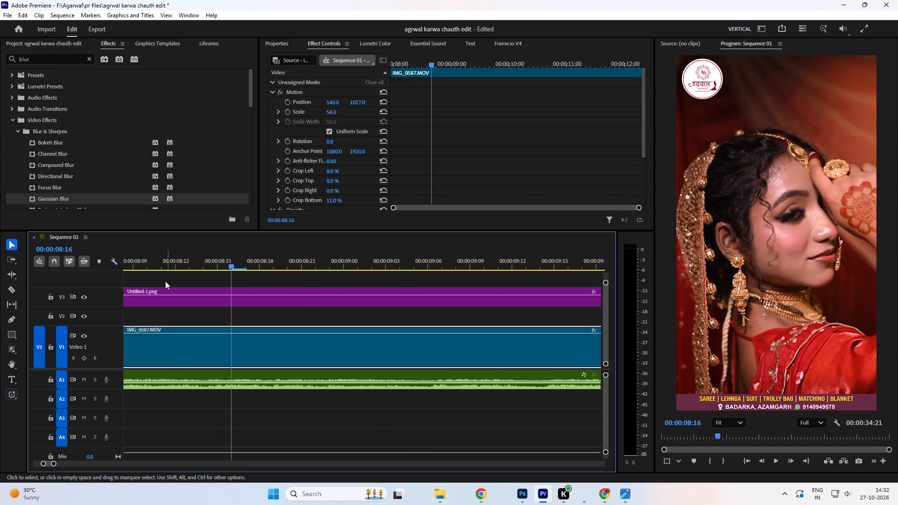
pyautogui.moveTo(54, 463); pyautogui.dragTo(80, 464)
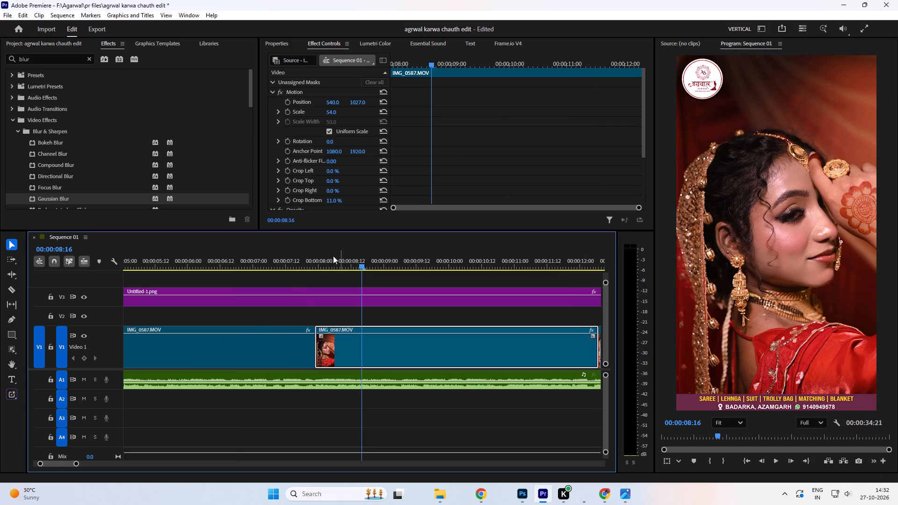
pyautogui.click(292, 262)
pyautogui.press('space')
pyautogui.press('space')
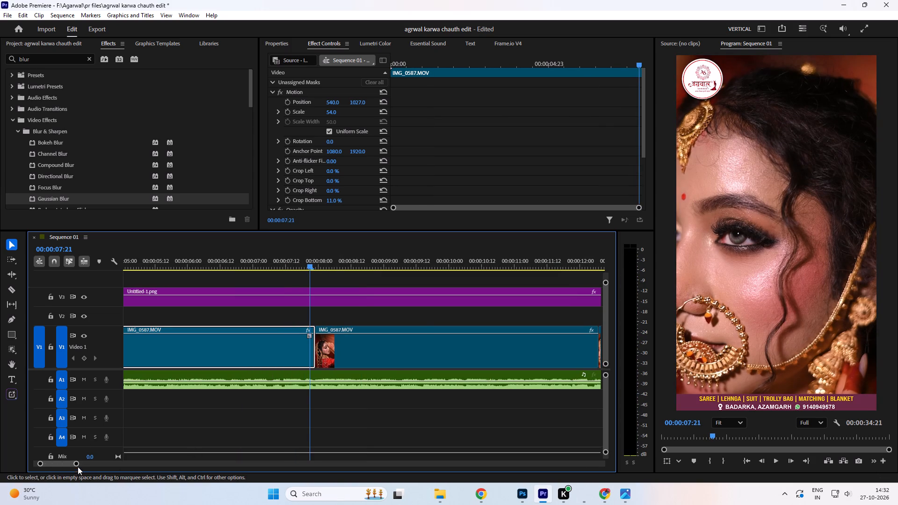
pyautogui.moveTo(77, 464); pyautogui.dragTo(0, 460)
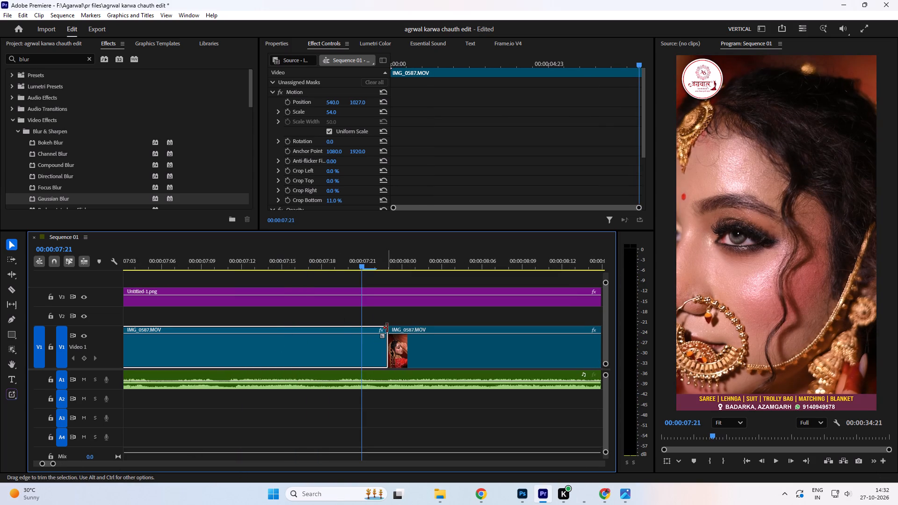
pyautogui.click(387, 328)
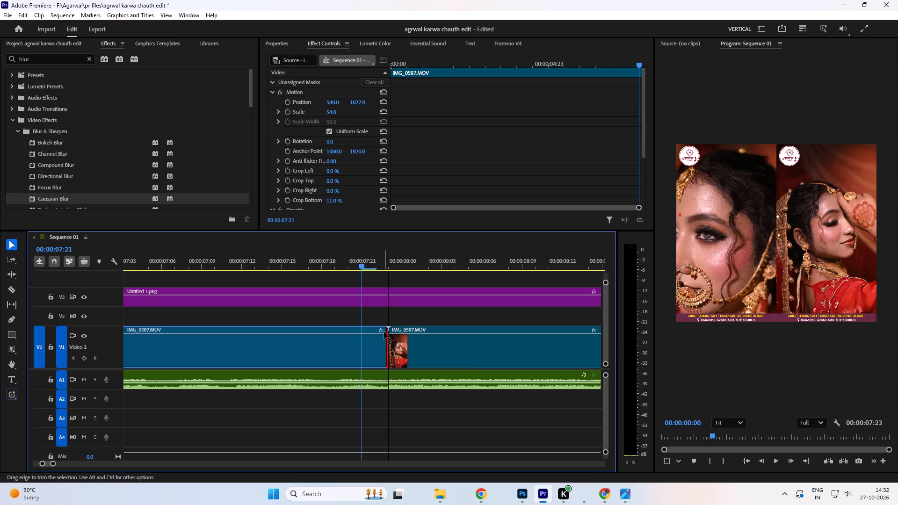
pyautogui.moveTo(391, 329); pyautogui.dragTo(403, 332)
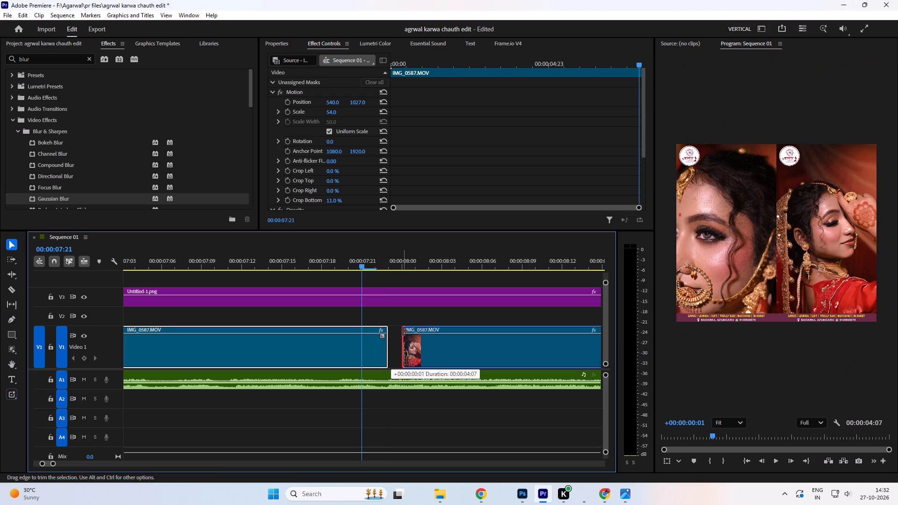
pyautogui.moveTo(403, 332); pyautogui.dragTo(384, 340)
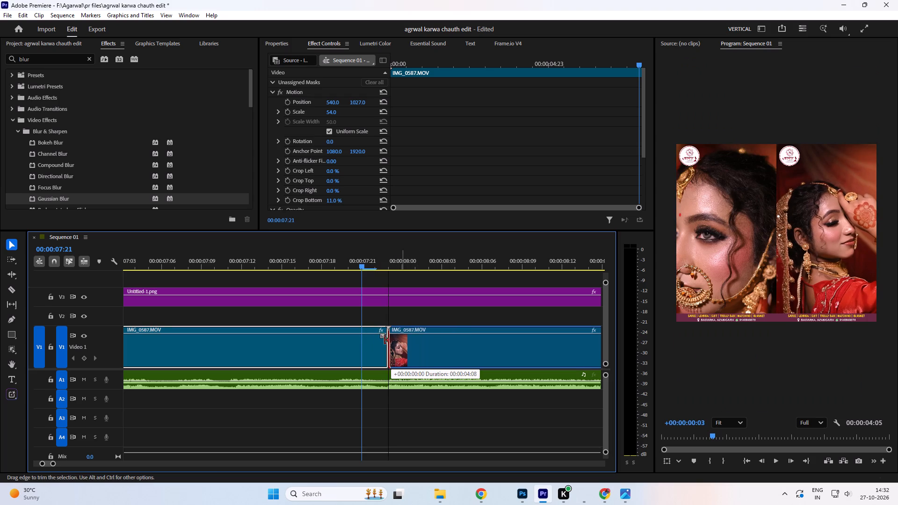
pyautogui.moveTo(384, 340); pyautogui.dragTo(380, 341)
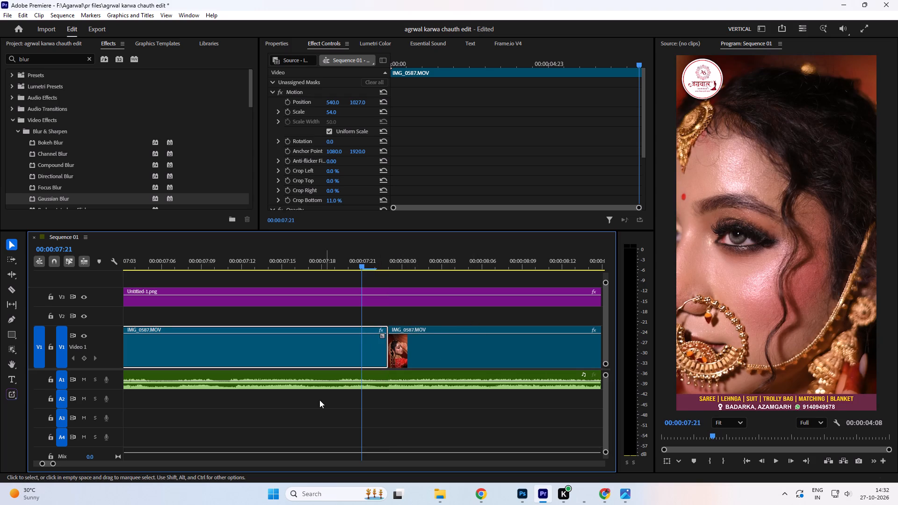
# Save the project with the cleaned-up first cut.
pyautogui.moveTo(53, 465); pyautogui.dragTo(108, 470)
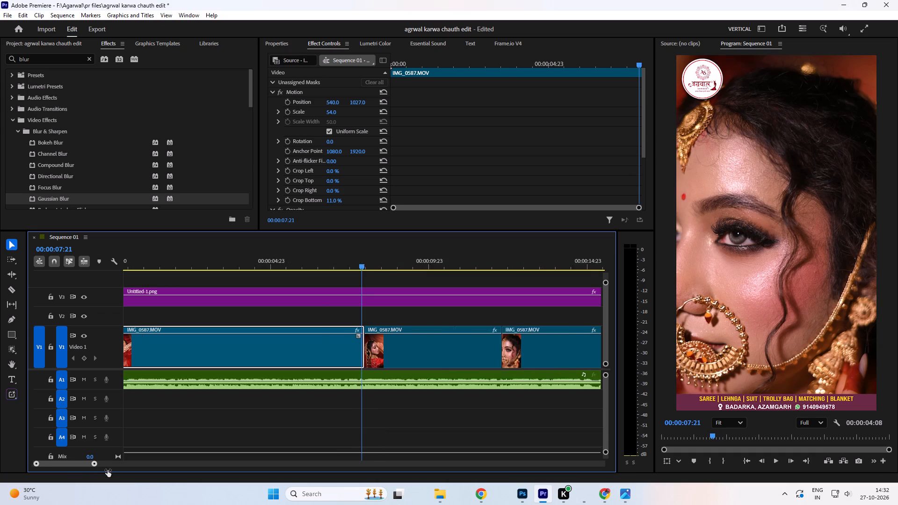
pyautogui.moveTo(108, 470); pyautogui.dragTo(132, 473)
pyautogui.hotkey('ctrl', 's')
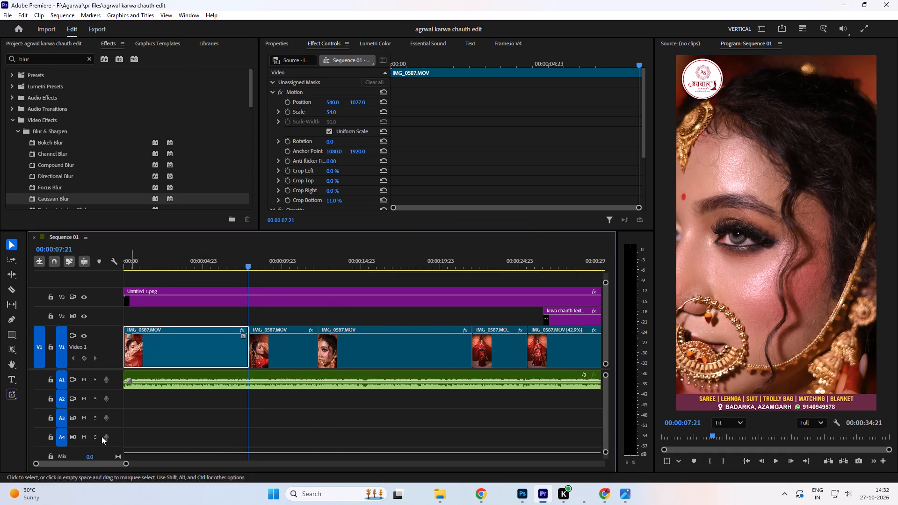
# Save the project and play the sequence from 00:00:00:00 into the third IMG_0587.MOV clip to check the first two cuts.
pyautogui.moveTo(126, 464); pyautogui.dragTo(206, 469)
pyautogui.moveTo(162, 263); pyautogui.dragTo(138, 268)
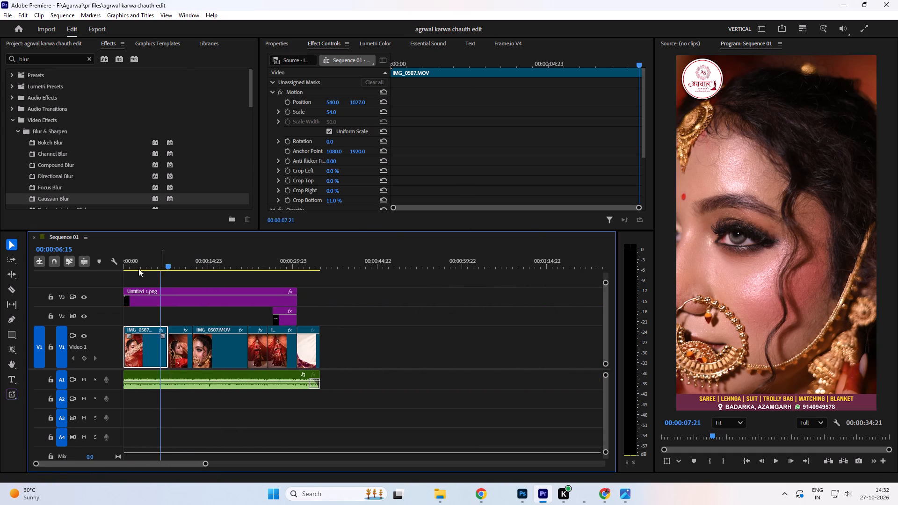
pyautogui.moveTo(138, 268); pyautogui.dragTo(42, 316)
pyautogui.hotkey('ctrl', 's')
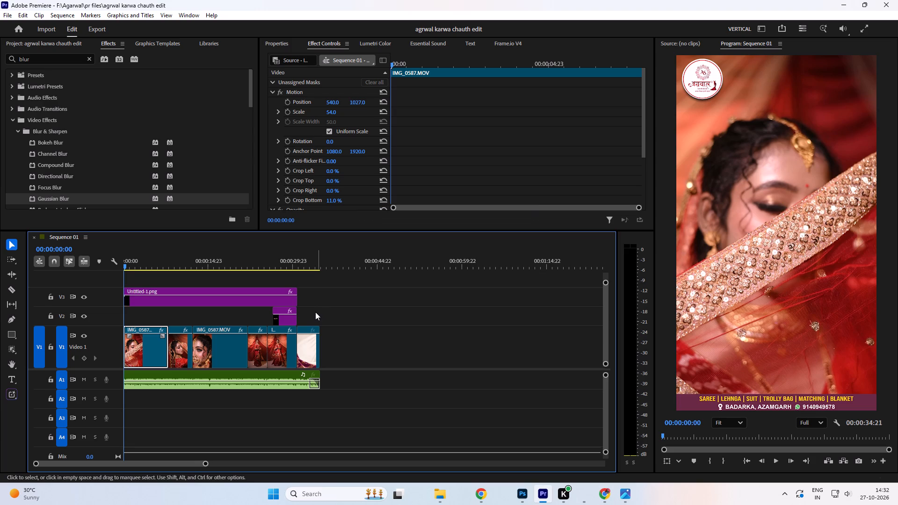
pyautogui.press('space')
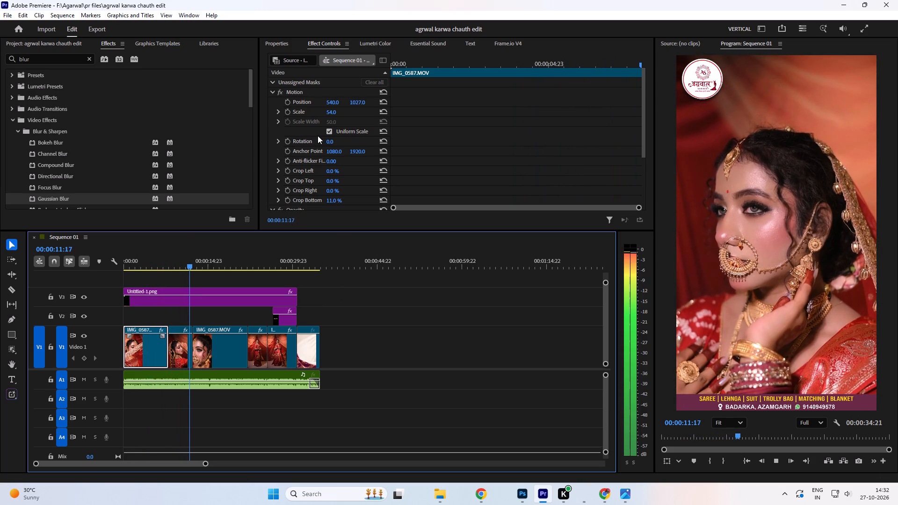
pyautogui.press('space')
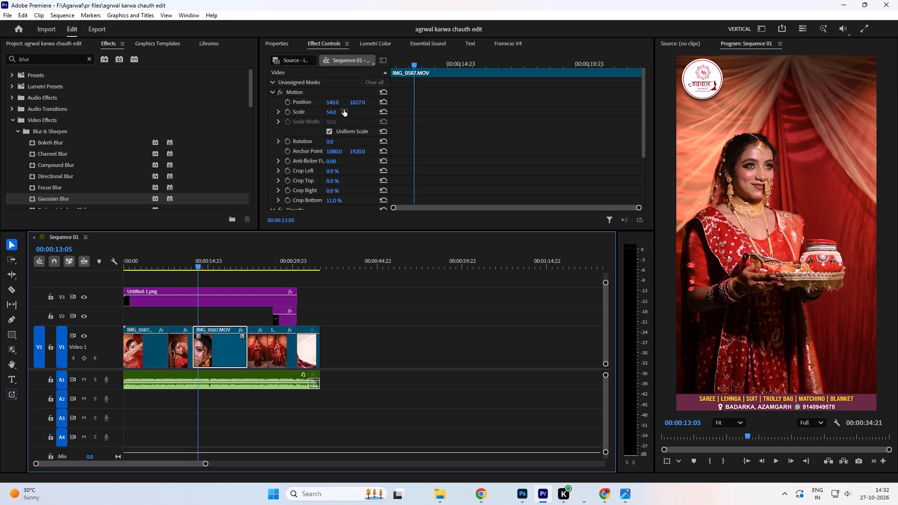
# Trim the stray first frame off the start of the third IMG_0587.MOV clip, at the cut at 00:00:12:07.
pyautogui.moveTo(206, 462); pyautogui.dragTo(37, 449)
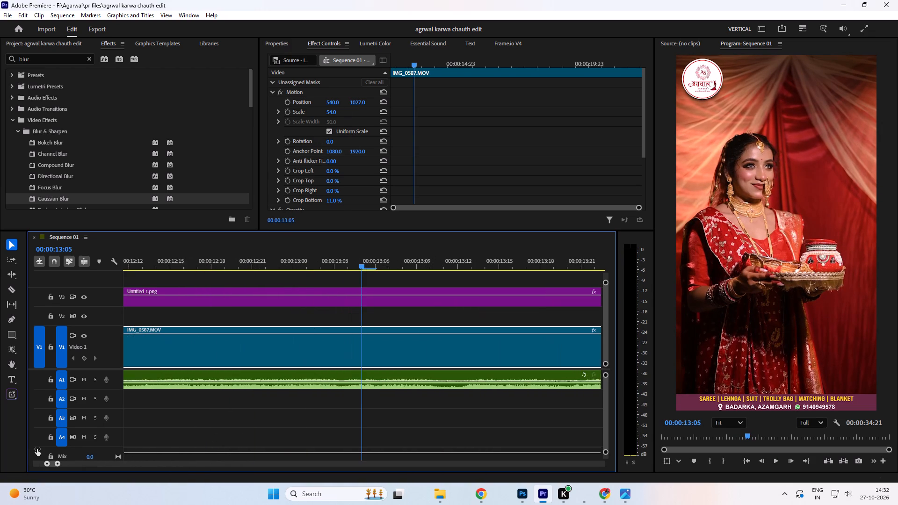
pyautogui.moveTo(37, 449); pyautogui.dragTo(25, 449)
pyautogui.moveTo(136, 271); pyautogui.dragTo(112, 277)
pyautogui.moveTo(536, 264); pyautogui.dragTo(627, 262)
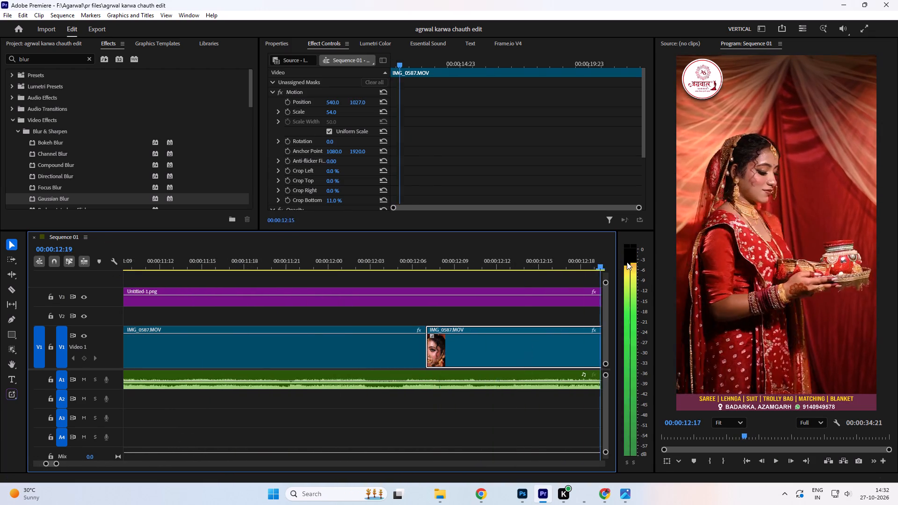
pyautogui.moveTo(627, 262); pyautogui.dragTo(246, 281)
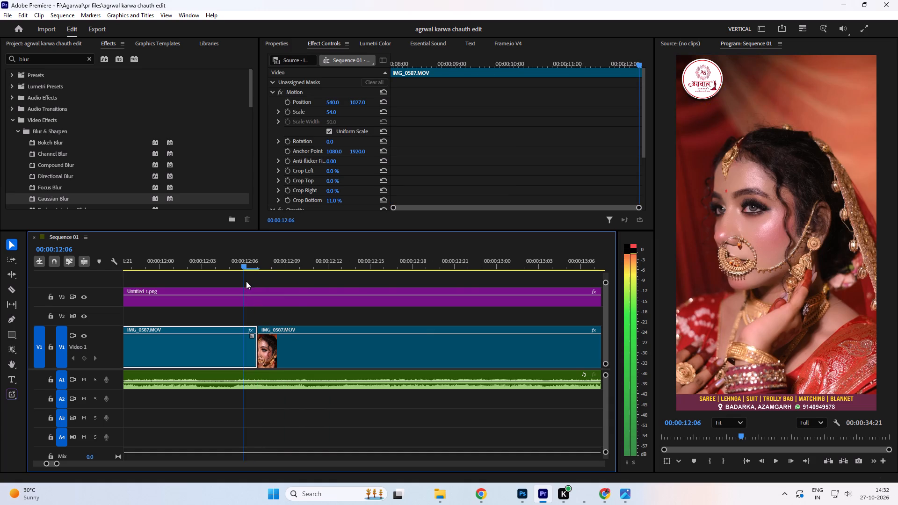
pyautogui.moveTo(246, 281); pyautogui.dragTo(282, 285)
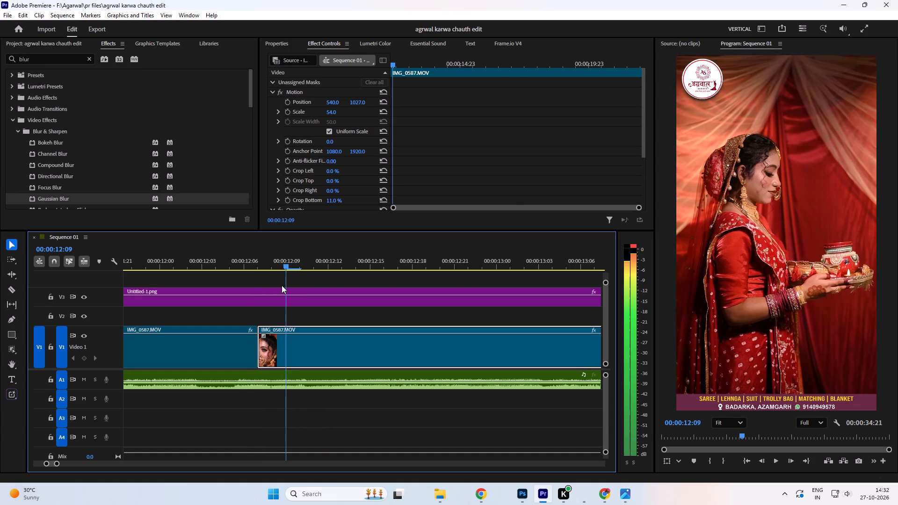
pyautogui.moveTo(282, 285); pyautogui.dragTo(257, 292)
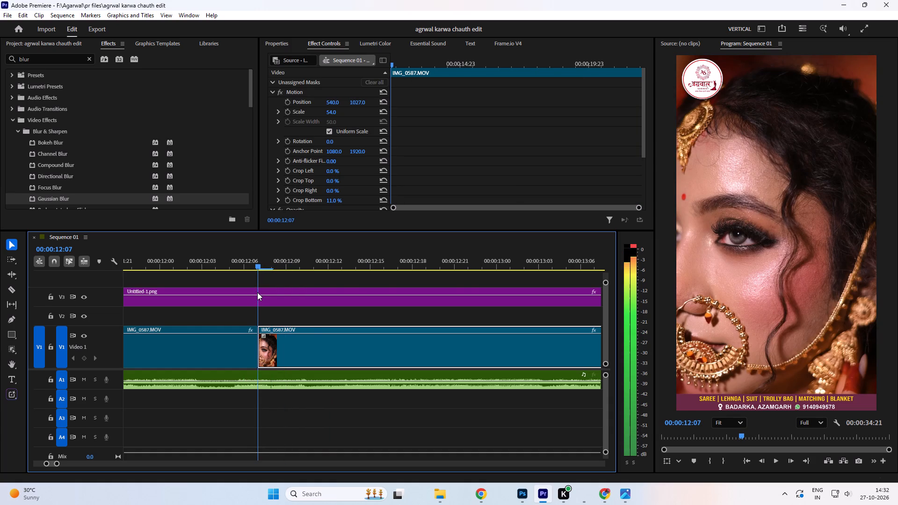
pyautogui.moveTo(257, 292); pyautogui.dragTo(211, 306)
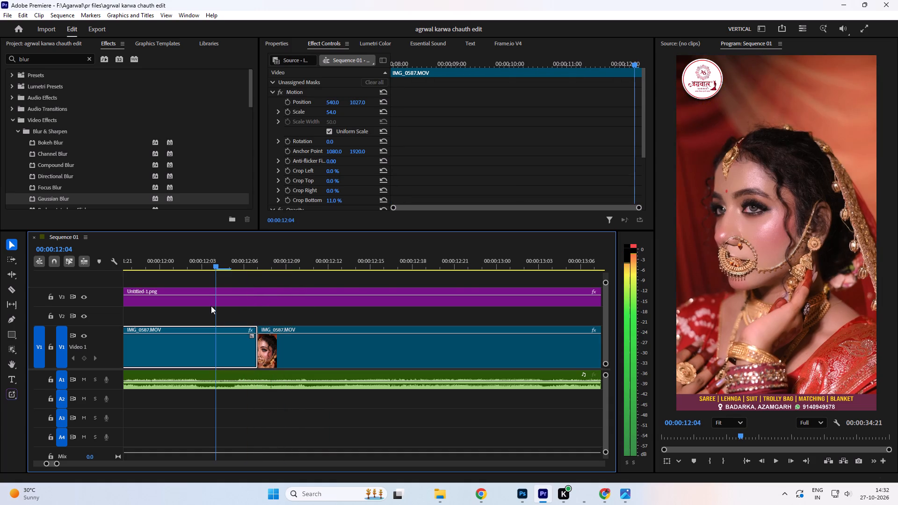
pyautogui.moveTo(211, 306); pyautogui.dragTo(247, 310)
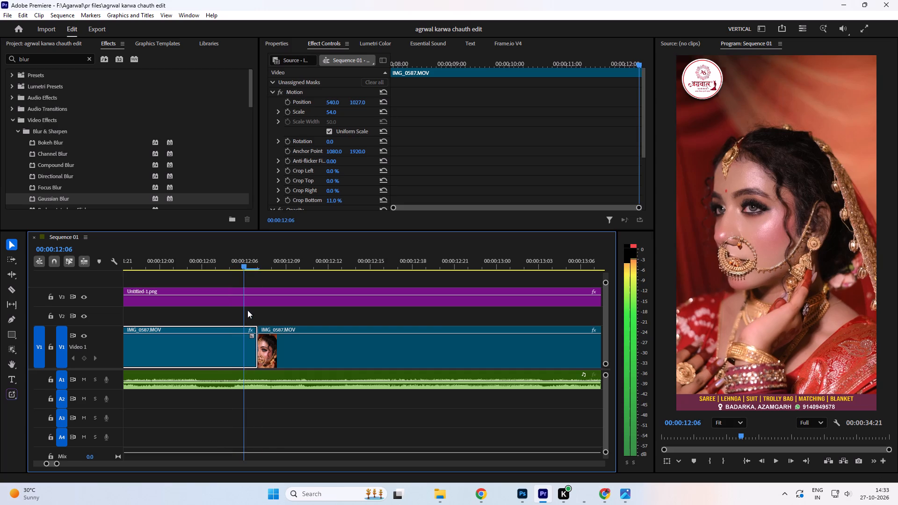
pyautogui.moveTo(247, 310); pyautogui.dragTo(252, 317)
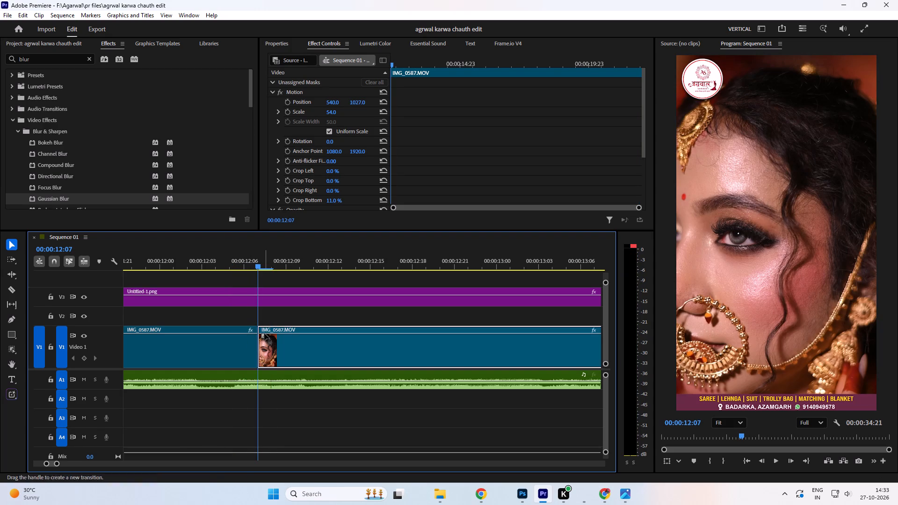
pyautogui.moveTo(261, 329); pyautogui.dragTo(267, 329)
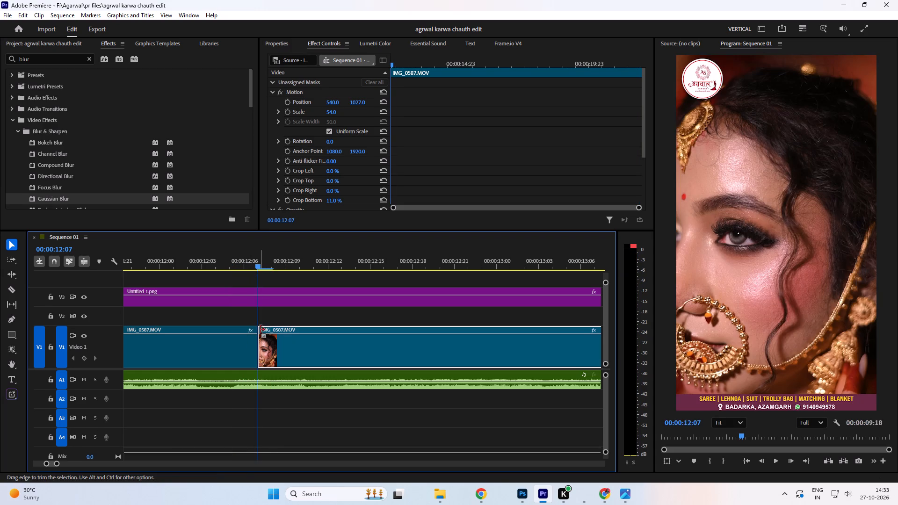
pyautogui.moveTo(260, 330); pyautogui.dragTo(269, 330)
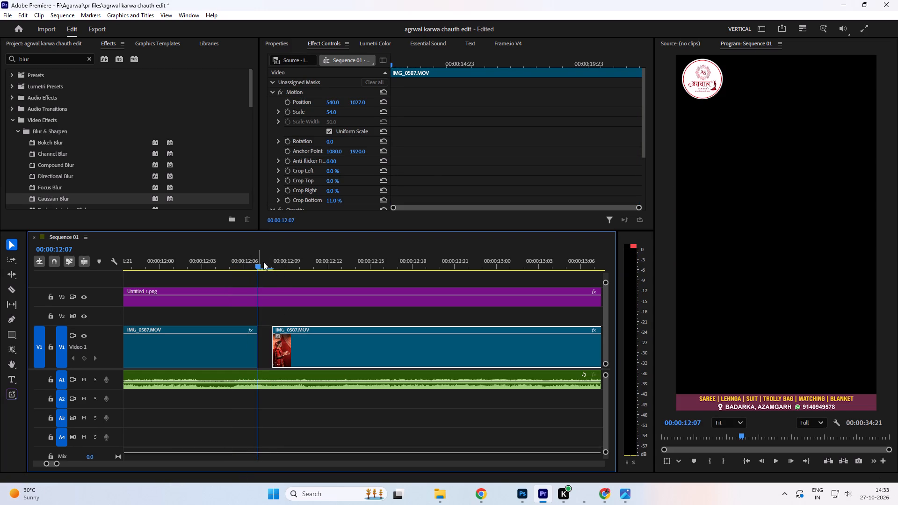
# Play across the trimmed cut and delete the one-frame gap between the second and third IMG_0587.MOV clips.
pyautogui.click(253, 261)
pyautogui.press('space')
pyautogui.press('space')
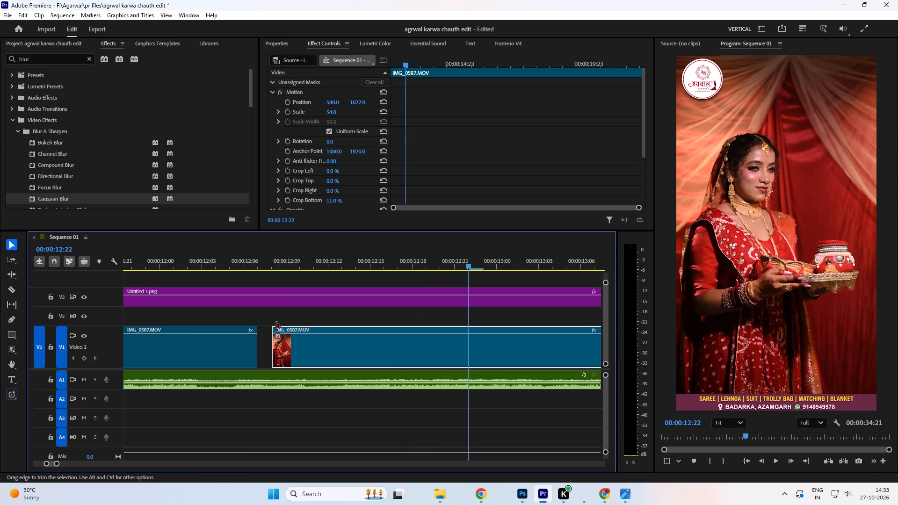
pyautogui.click(273, 329)
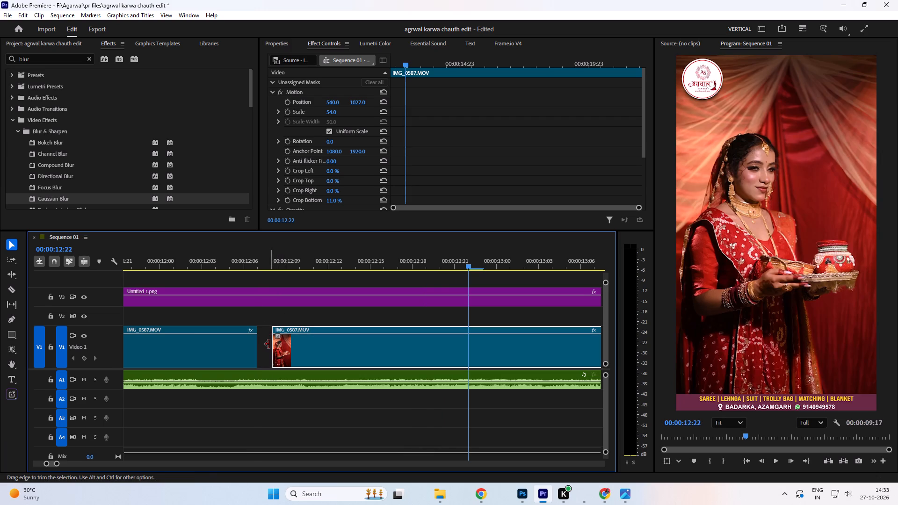
pyautogui.click(269, 344)
pyautogui.click(262, 343)
pyautogui.click(263, 345)
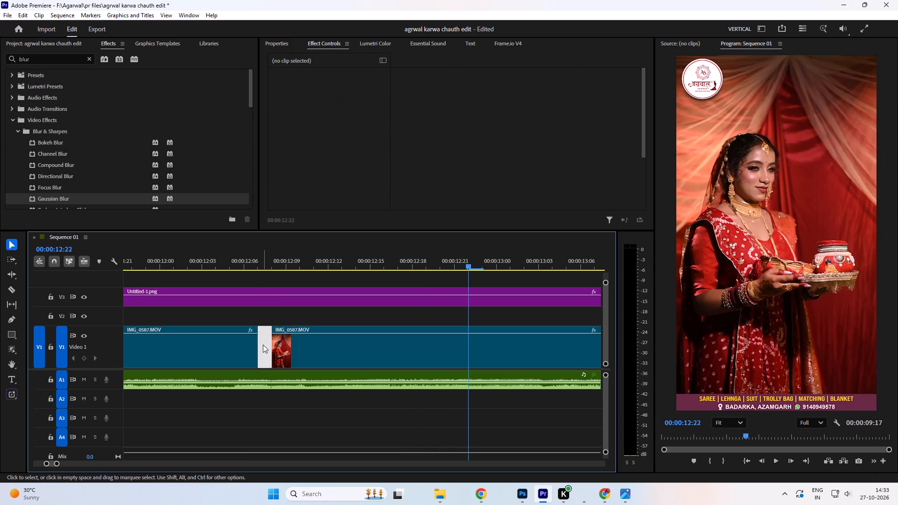
pyautogui.press('Delete')
pyautogui.moveTo(56, 463); pyautogui.dragTo(58, 463)
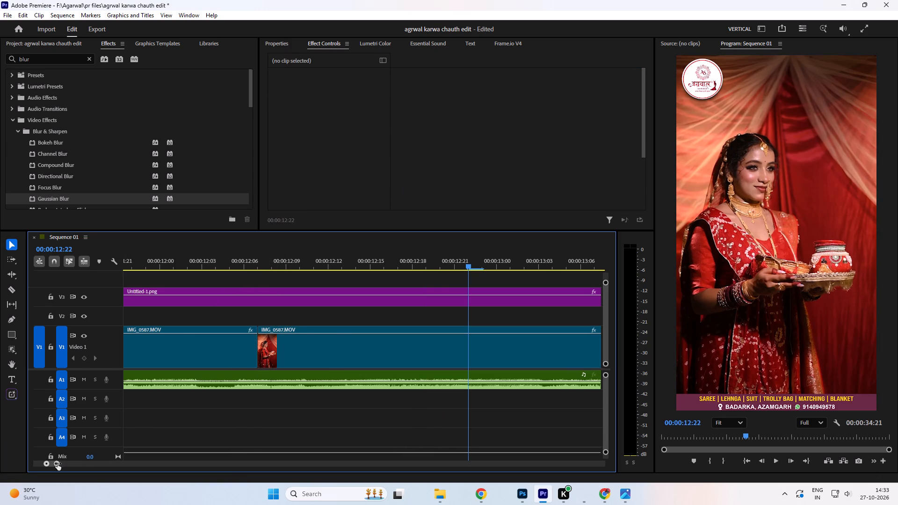
# Save the project and play the sequence from the end of the second IMG_0587.MOV clip through to the closing card.
pyautogui.moveTo(58, 463); pyautogui.dragTo(169, 472)
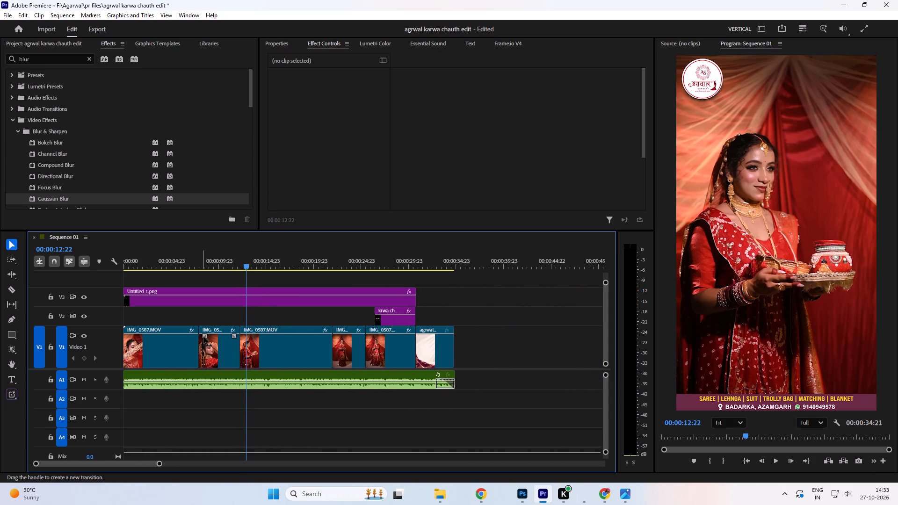
pyautogui.hotkey('ctrl', 's')
pyautogui.click(232, 261)
pyautogui.press('space')
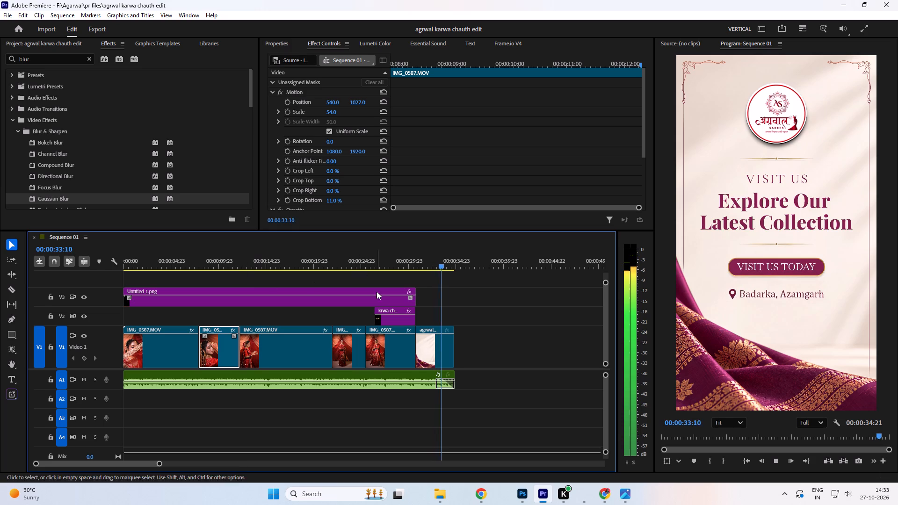
# Add a transition at the end of the Untitled-1.png clip on V3, lengthen it, and play across it.
pyautogui.click(410, 296)
pyautogui.click(395, 260)
pyautogui.press('space')
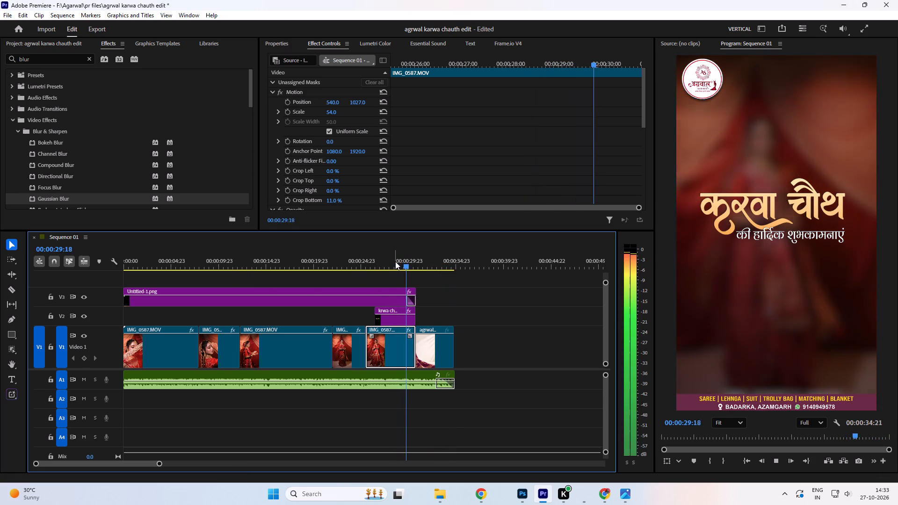
pyautogui.press('space')
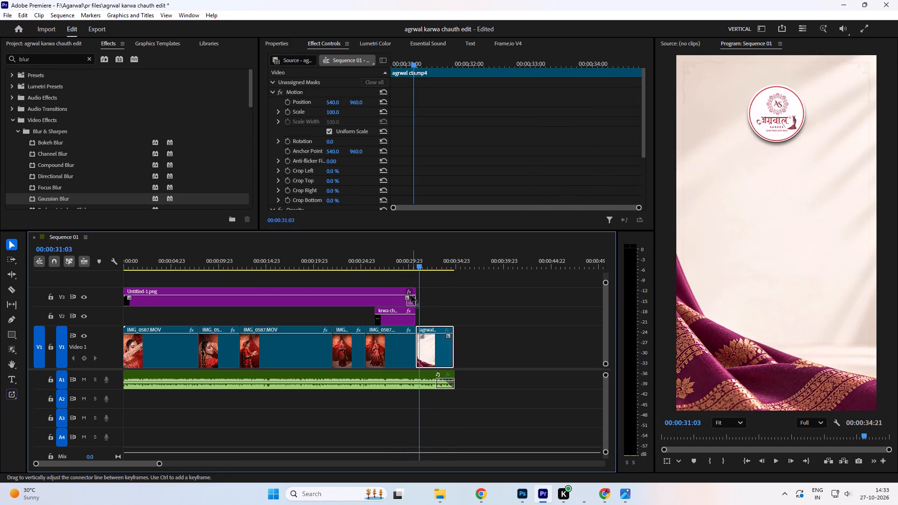
pyautogui.moveTo(408, 297); pyautogui.dragTo(404, 299)
pyautogui.click(398, 261)
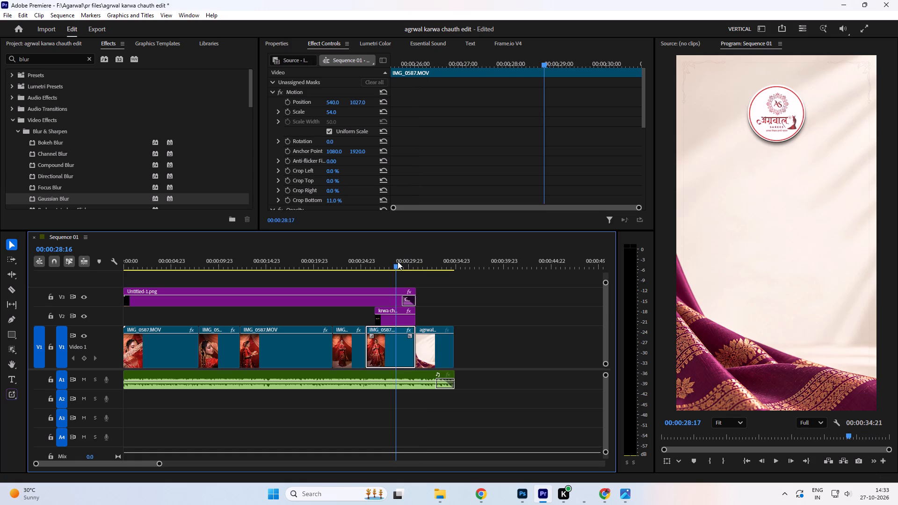
pyautogui.press('space')
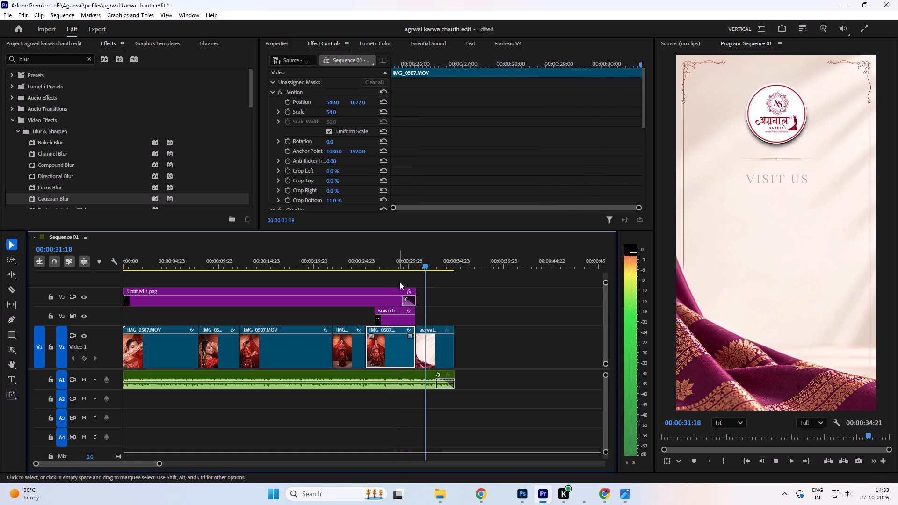
pyautogui.press('space')
# Add a transition of about 23 frames at the end of the करवा चौथ title clip on V2, play across it and save the project.
pyautogui.moveTo(410, 316); pyautogui.dragTo(406, 316)
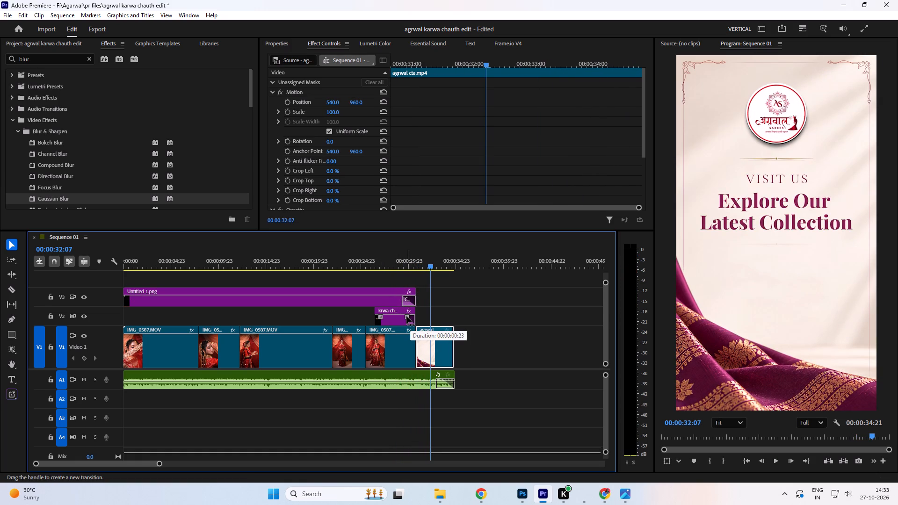
pyautogui.moveTo(406, 316); pyautogui.dragTo(405, 317)
pyautogui.click(377, 262)
pyautogui.press('space')
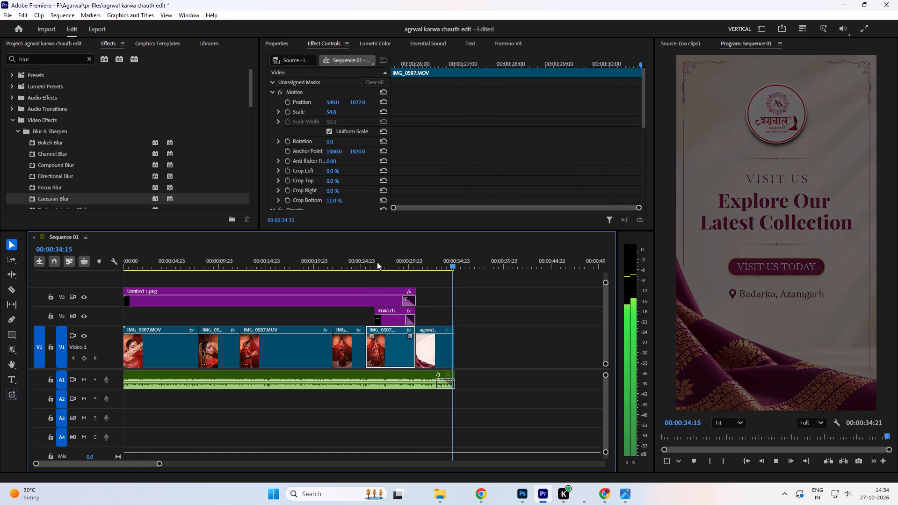
pyautogui.hotkey('ctrl', 's')
# Play the sequence from the start into the fourth IMG_0587.MOV clip to review the cuts.
pyautogui.press('space')
pyautogui.press('space')
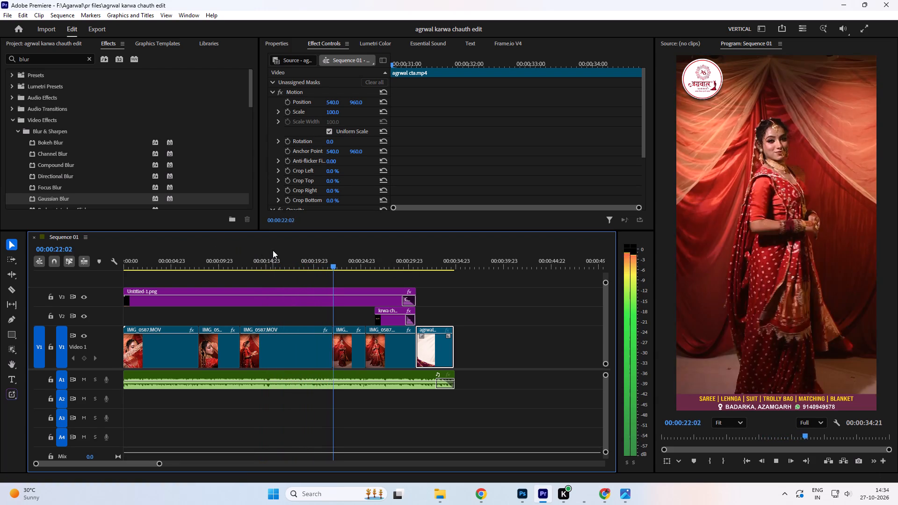
pyautogui.press('space')
# Insert a generated light leak transition from Animation Composer at 00:00:12:04, over the cut between the second and third IMG_0587.MOV clips.
pyautogui.moveTo(340, 267); pyautogui.dragTo(335, 267)
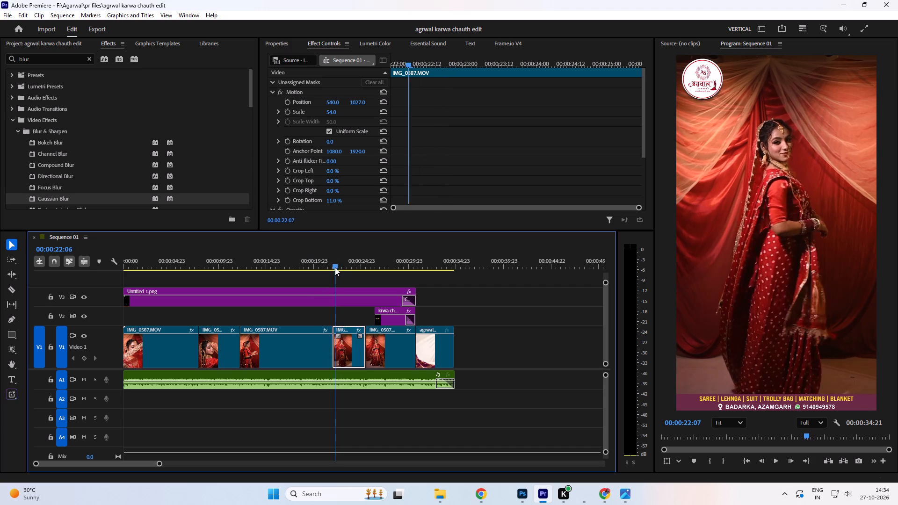
pyautogui.moveTo(335, 267); pyautogui.dragTo(237, 290)
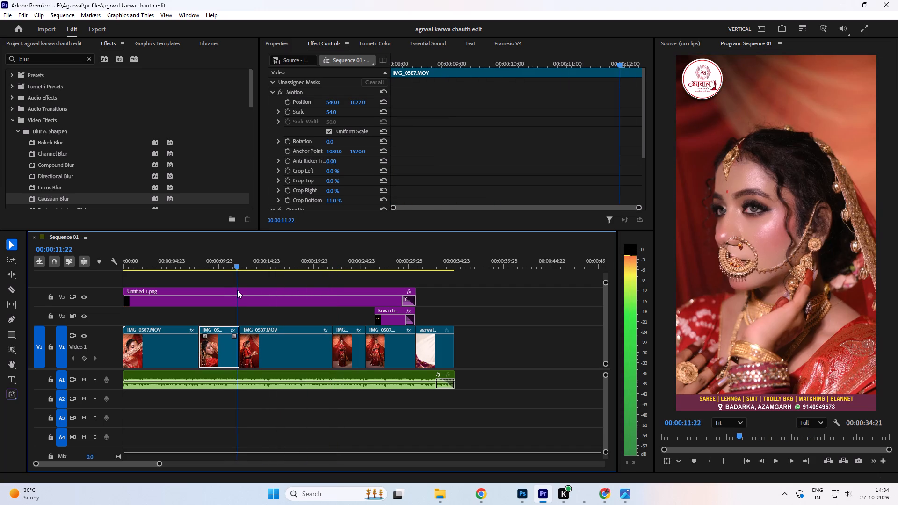
pyautogui.moveTo(237, 290); pyautogui.dragTo(239, 292)
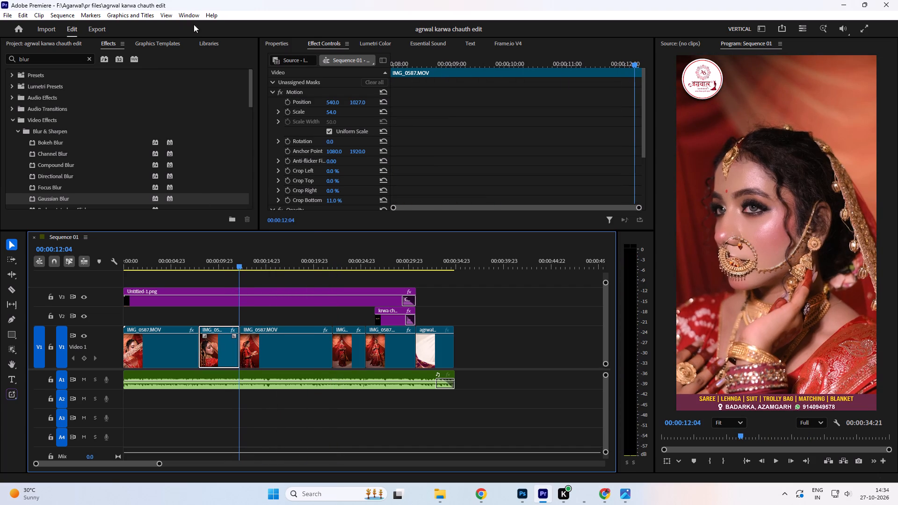
pyautogui.click(197, 15)
pyautogui.click(219, 54)
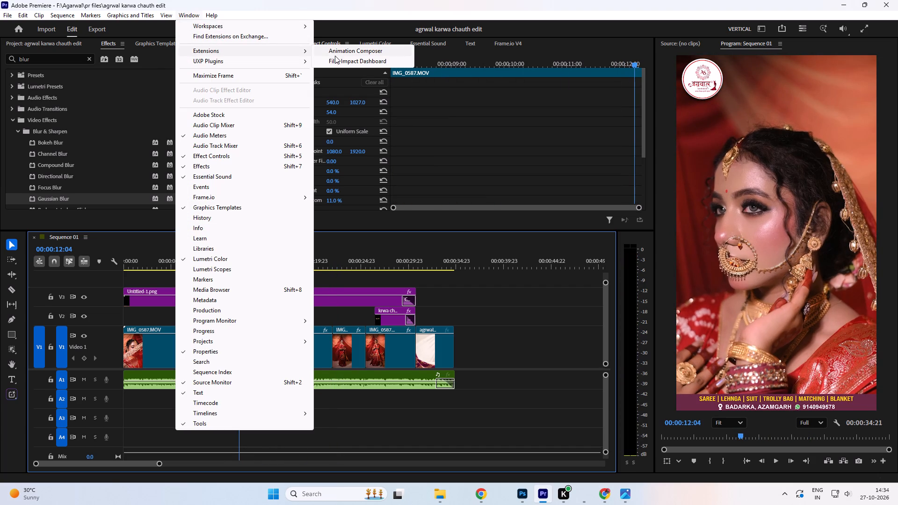
pyautogui.click(340, 53)
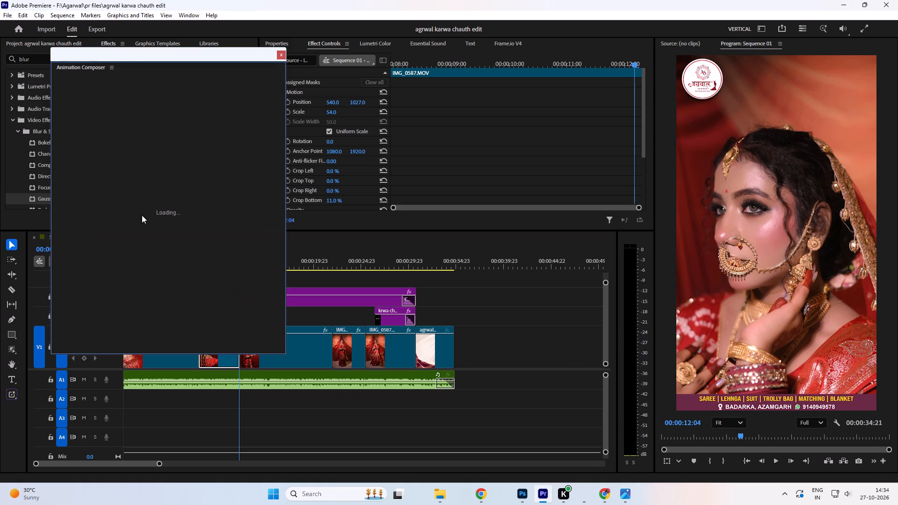
pyautogui.click(102, 227)
pyautogui.scroll(-5, 223, 226)
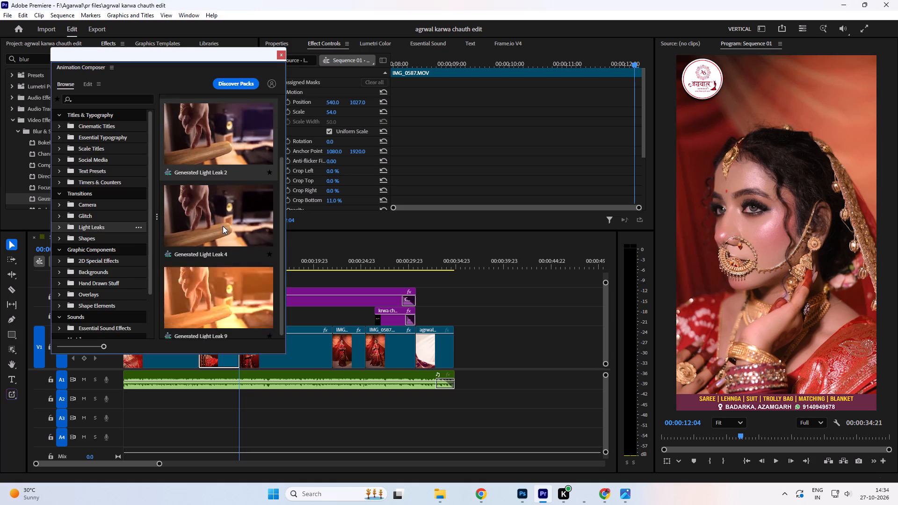
pyautogui.scroll(-5, 223, 226)
pyautogui.click(218, 291)
pyautogui.click(268, 342)
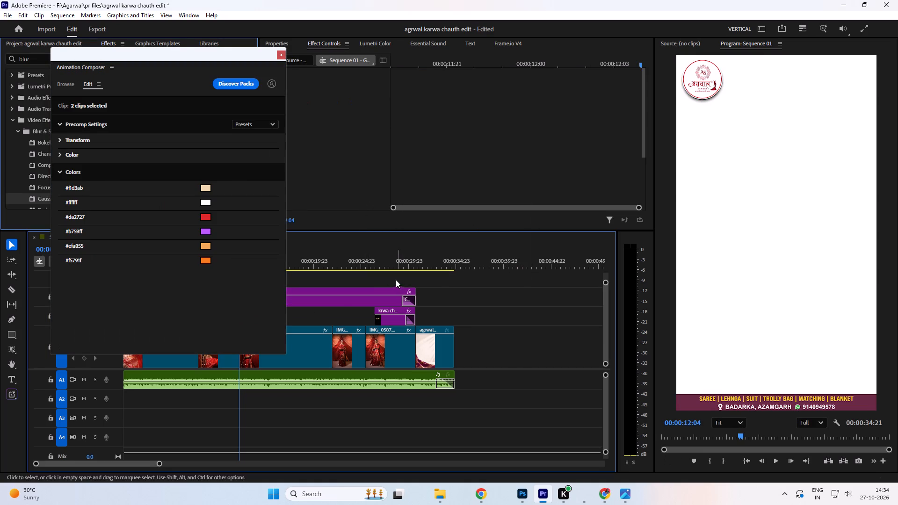
pyautogui.click(283, 55)
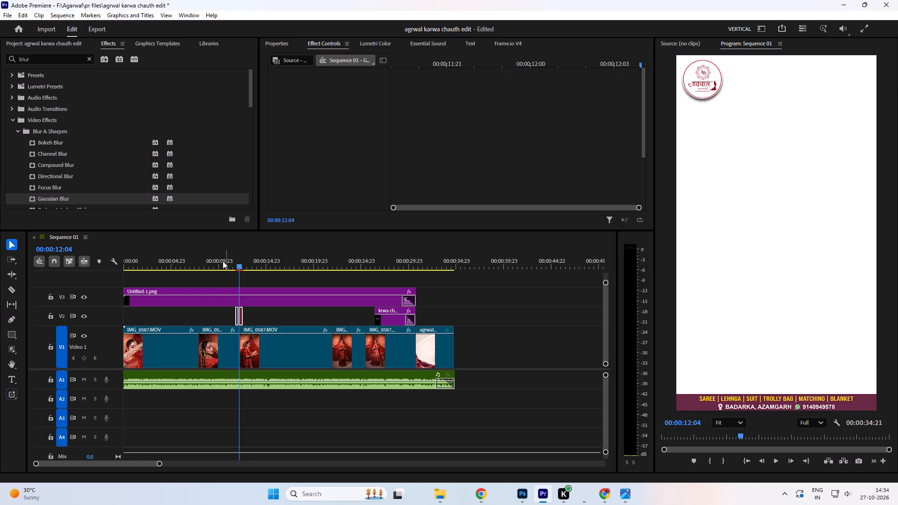
# Play across the light leak at the second cut and on into the fourth IMG_0587.MOV clip to judge the transition.
pyautogui.click(223, 261)
pyautogui.press('space')
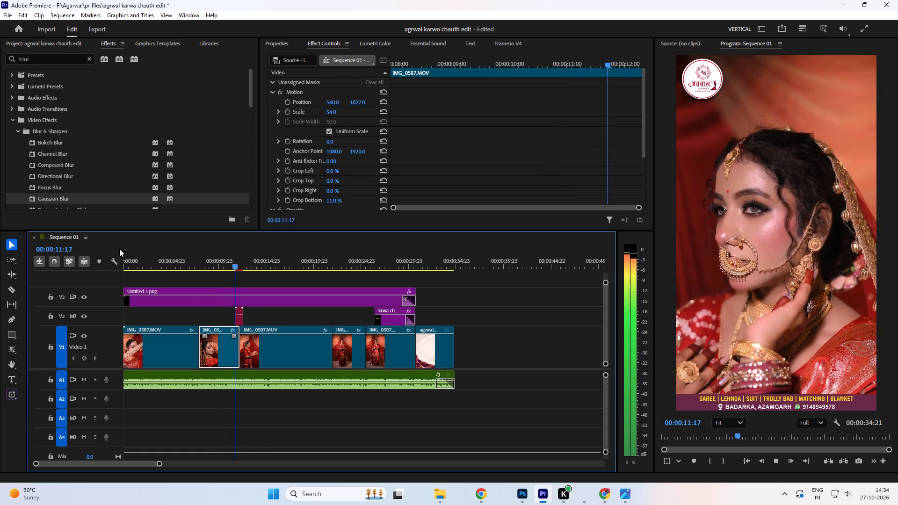
pyautogui.press('space')
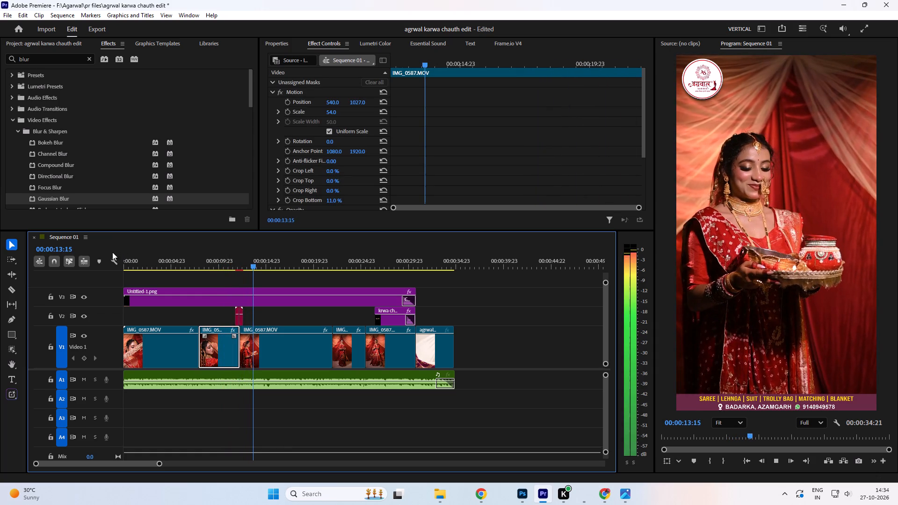
pyautogui.click(206, 260)
pyautogui.press('space')
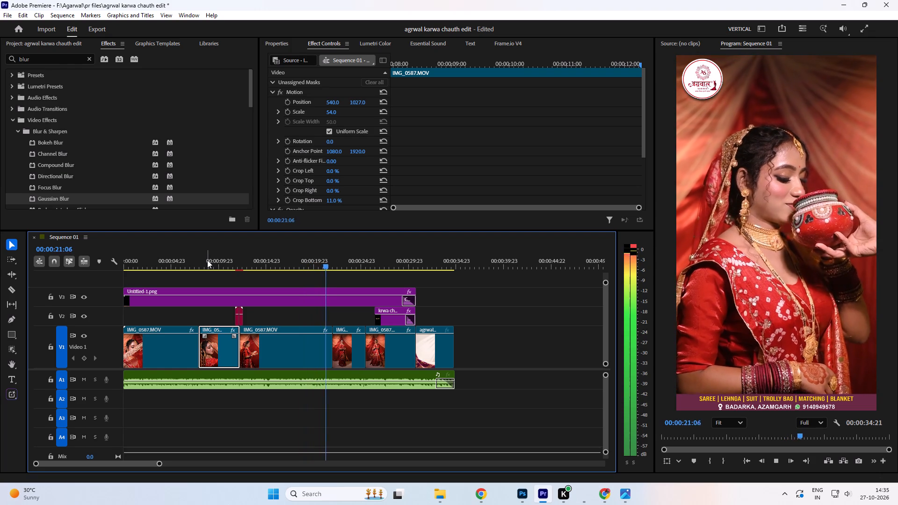
pyautogui.press('space')
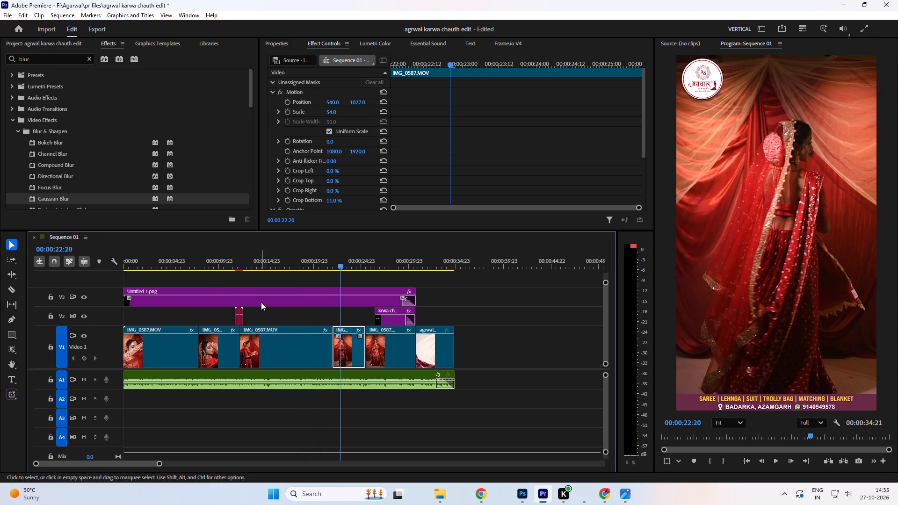
# Move the light leak on V2 to the cut between the third and fourth IMG_0587.MOV clips and play across it.
pyautogui.moveTo(239, 314); pyautogui.dragTo(306, 308)
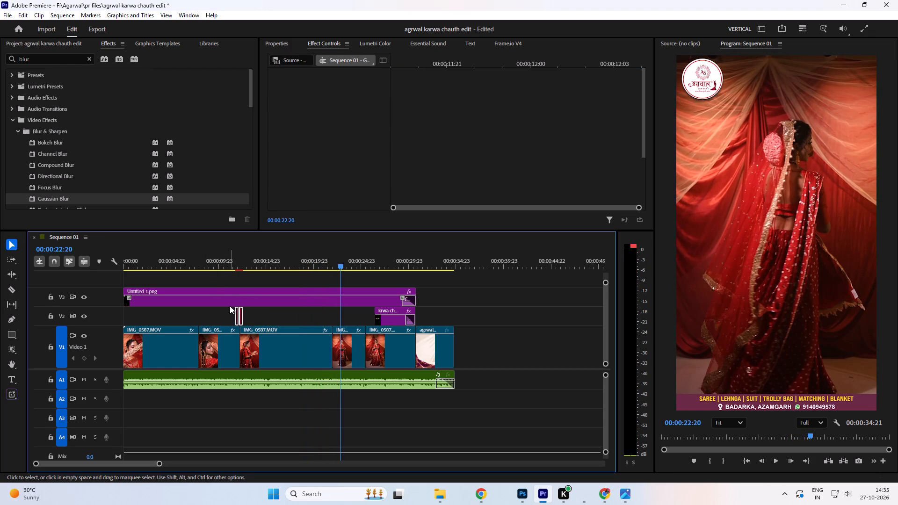
pyautogui.hotkey('ctrl', 'z')
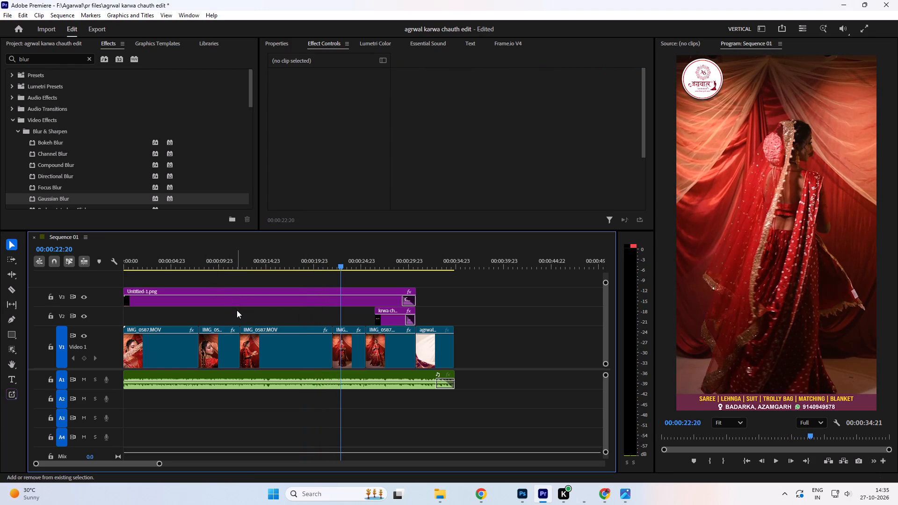
pyautogui.hotkey('ctrl', 'shift', 'z')
pyautogui.click(238, 315)
pyautogui.moveTo(238, 315); pyautogui.dragTo(279, 312)
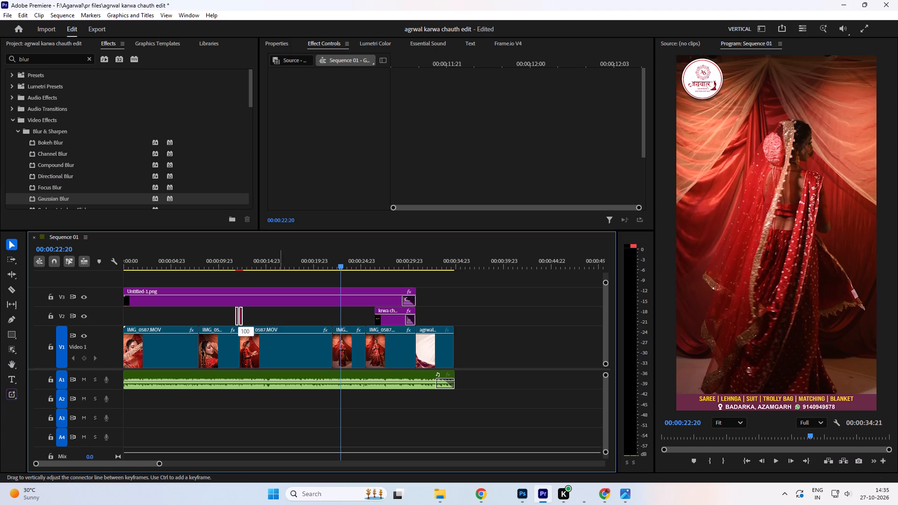
pyautogui.moveTo(279, 312); pyautogui.dragTo(348, 309)
pyautogui.moveTo(240, 317); pyautogui.dragTo(245, 317)
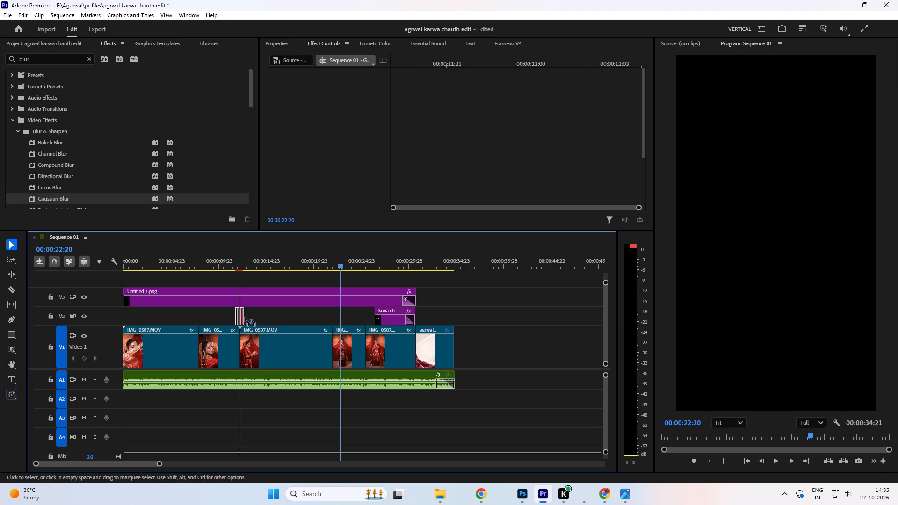
pyautogui.moveTo(245, 317); pyautogui.dragTo(333, 311)
pyautogui.click(312, 261)
pyautogui.press('space')
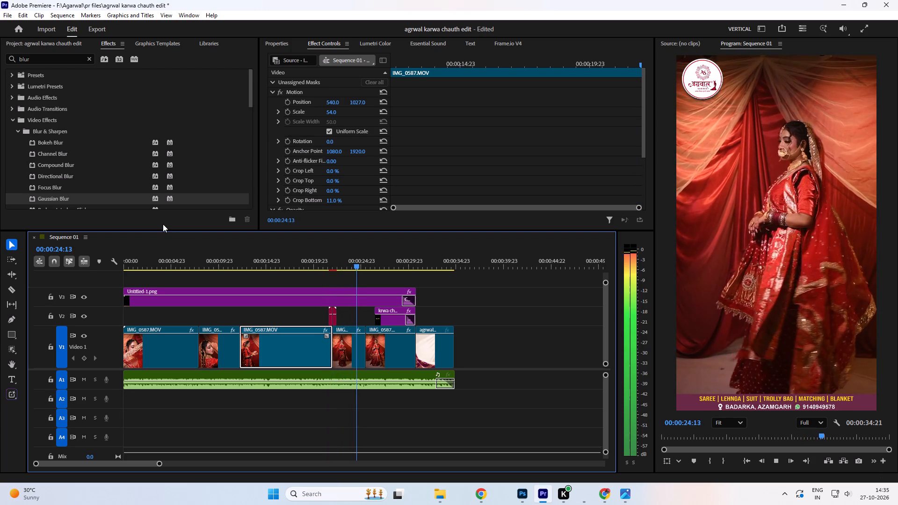
# Play the whole sequence from 00:00:00:00 to the closing card to check it, and save the project.
pyautogui.moveTo(144, 263); pyautogui.dragTo(81, 294)
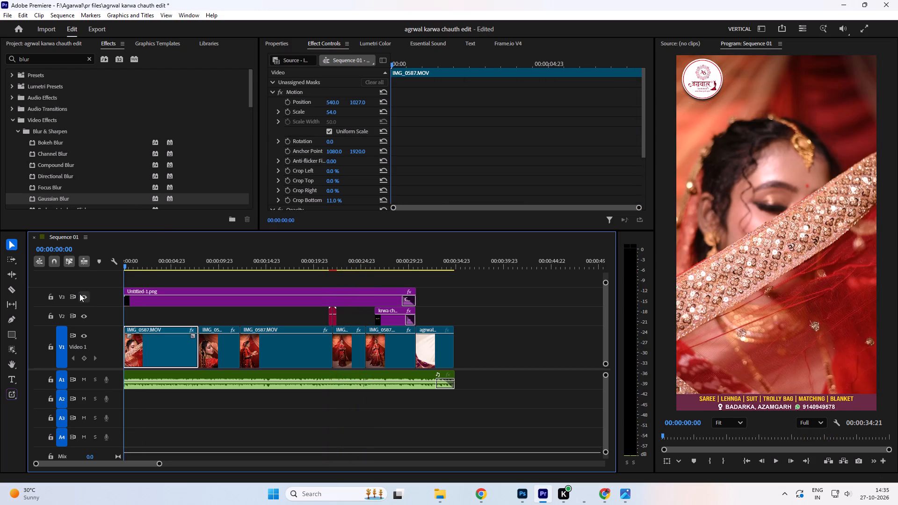
pyautogui.press('space')
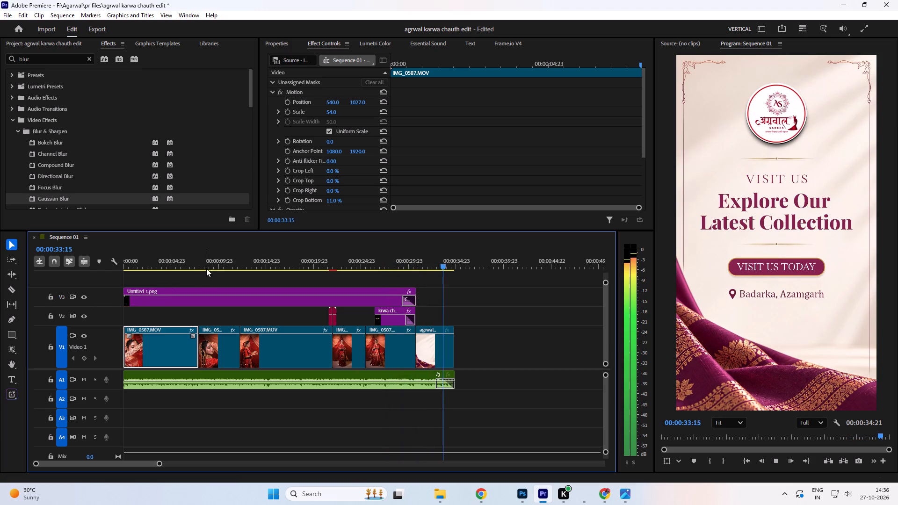
pyautogui.press('space')
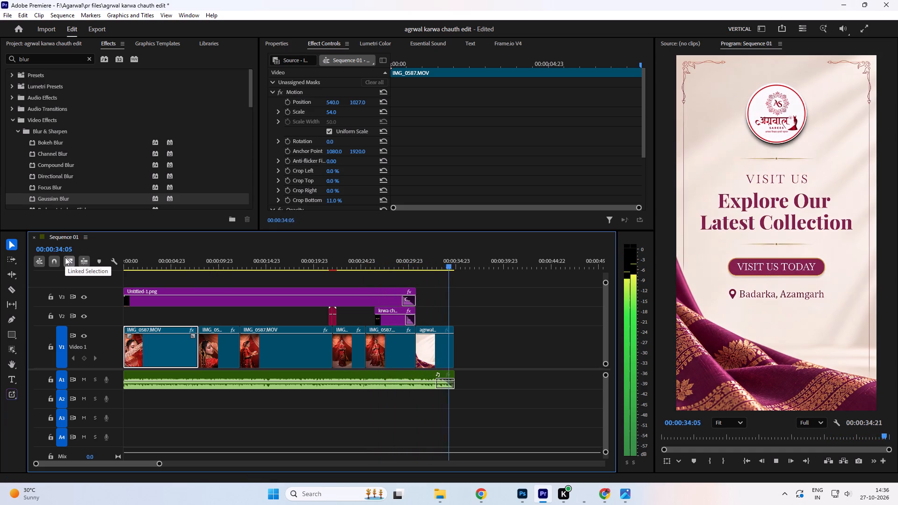
pyautogui.hotkey('ctrl', 's')
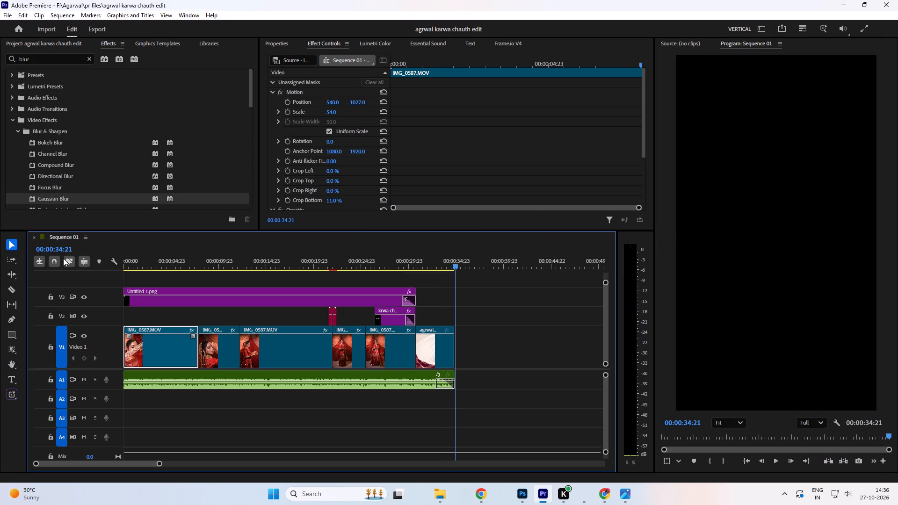
# Open the export settings for Sequence 01 and name the output file "Karwa chauth".
pyautogui.hotkey('ctrl', 'm')
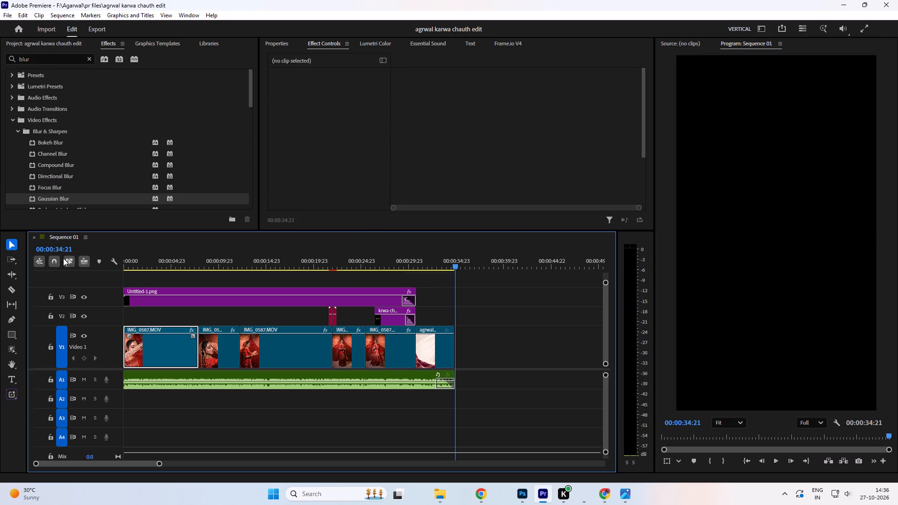
pyautogui.moveTo(283, 74); pyautogui.dragTo(219, 84)
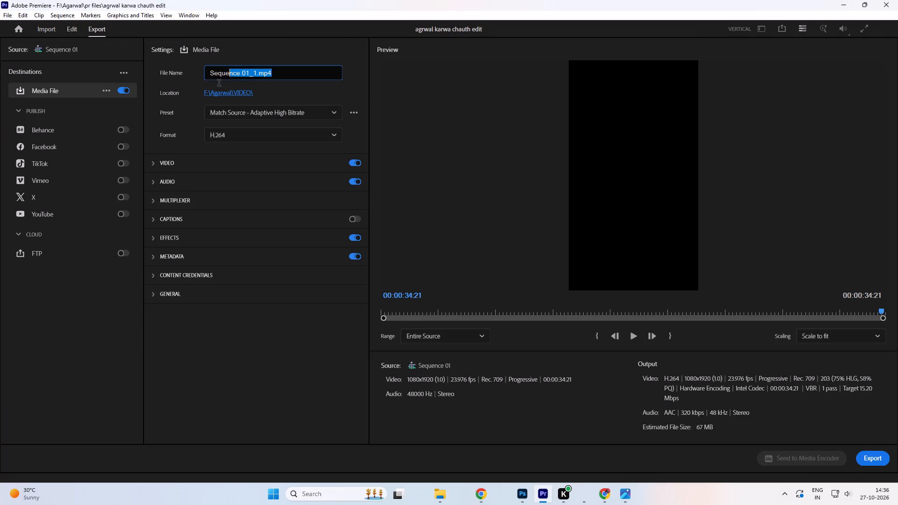
pyautogui.moveTo(219, 84); pyautogui.dragTo(190, 88)
pyautogui.press('BackSpace')
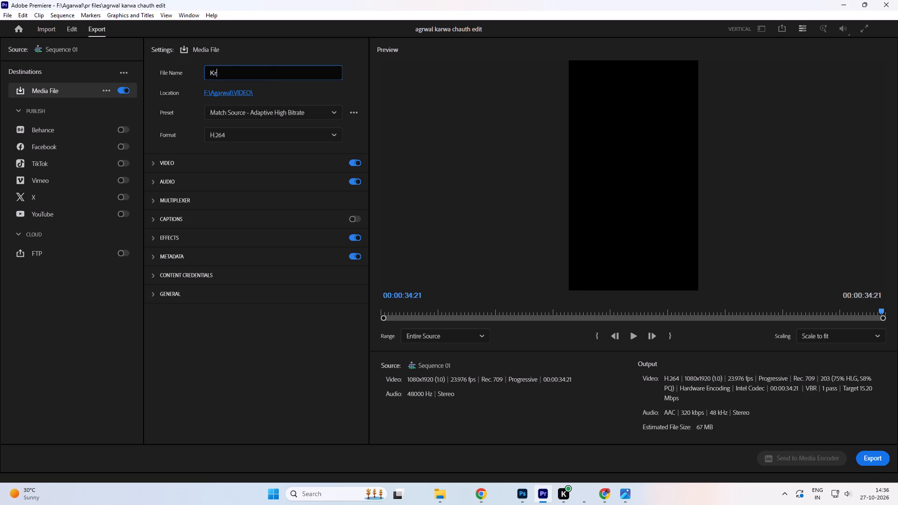
pyautogui.press('BackSpace')
pyautogui.press('a')
pyautogui.write('rwa cha')
pyautogui.press('BackSpace')
pyautogui.write('auth')
# Extend the output file name to "Karwa chauth edit" and export the sequence as an H.264 media file.
pyautogui.press('space')
pyautogui.write('edit')
pyautogui.press('space')
pyautogui.click(878, 454)
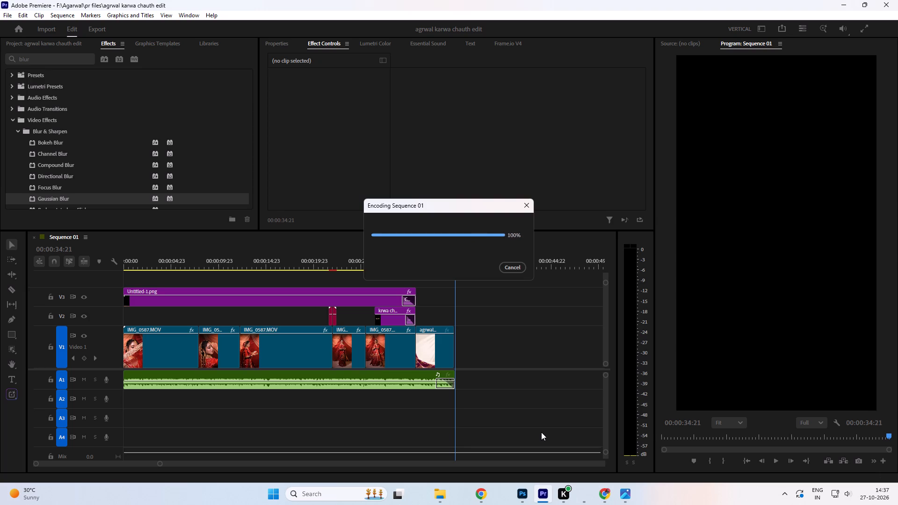
# Switch to File Explorer, go to the VIDEO folder inside Agarwal, and open the exported "Karwa chauth edit" video.
pyautogui.click(438, 496)
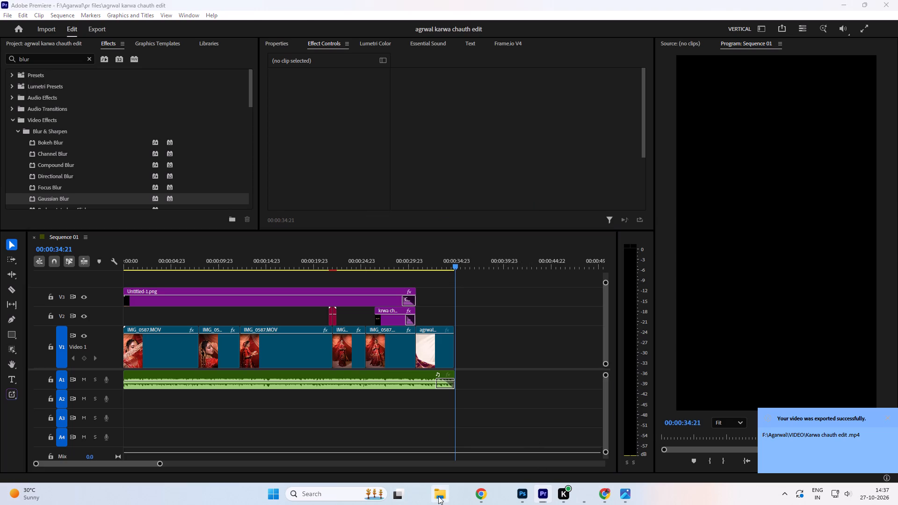
pyautogui.click(13, 32)
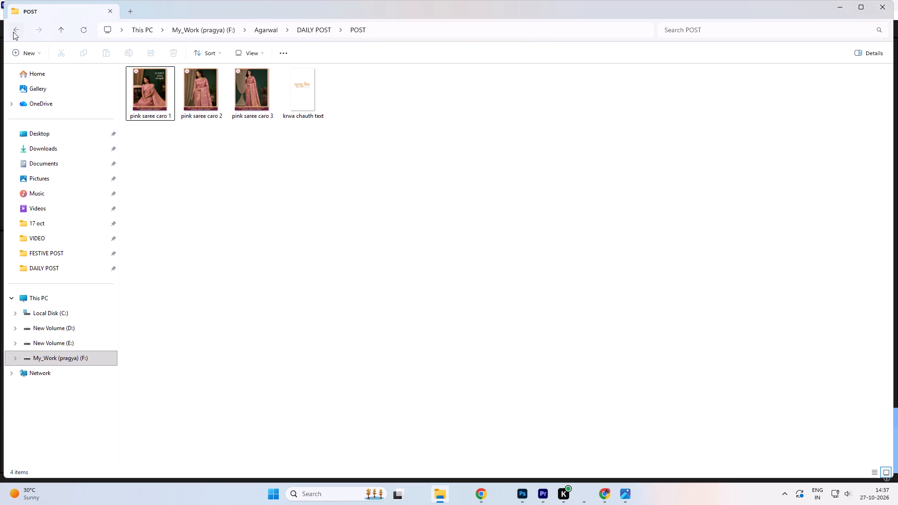
pyautogui.click(19, 29)
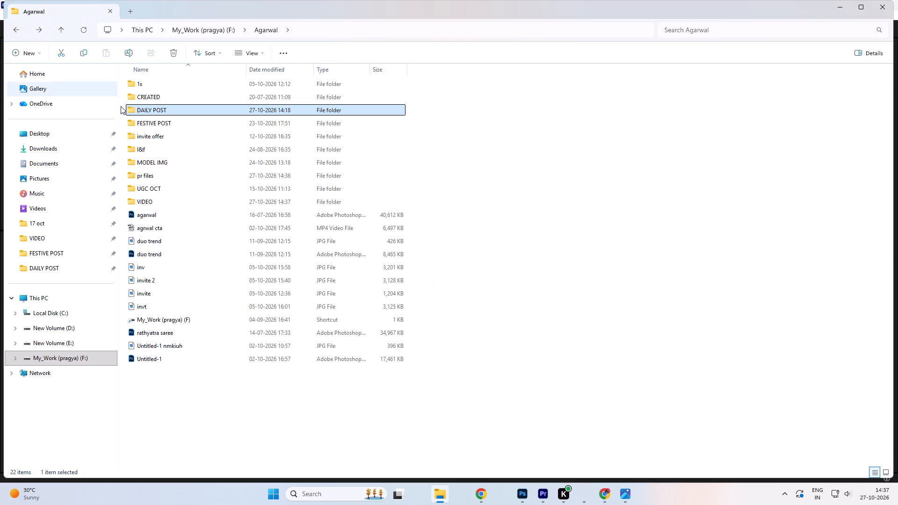
pyautogui.doubleClick(161, 203)
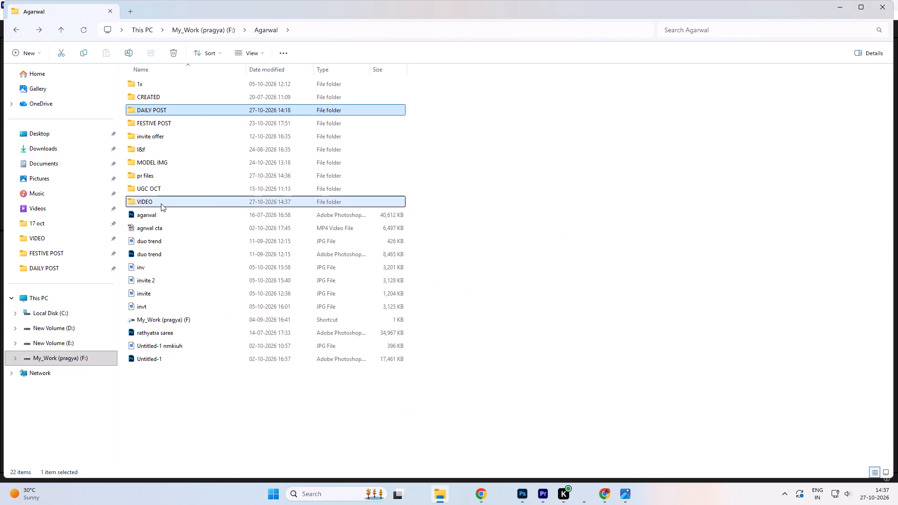
pyautogui.doubleClick(296, 151)
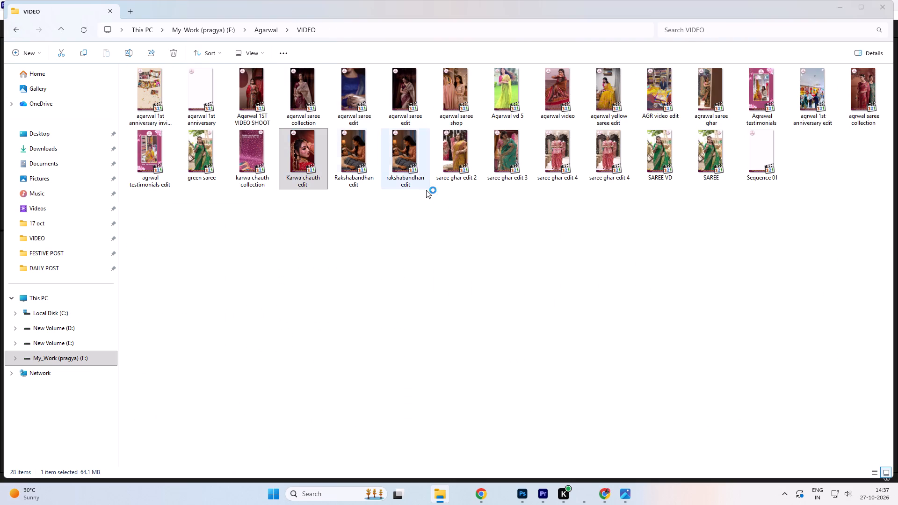
# Watch the exported "Karwa chauth edit" video full screen through to its closing card, and pause it there.
pyautogui.doubleClick(467, 214)
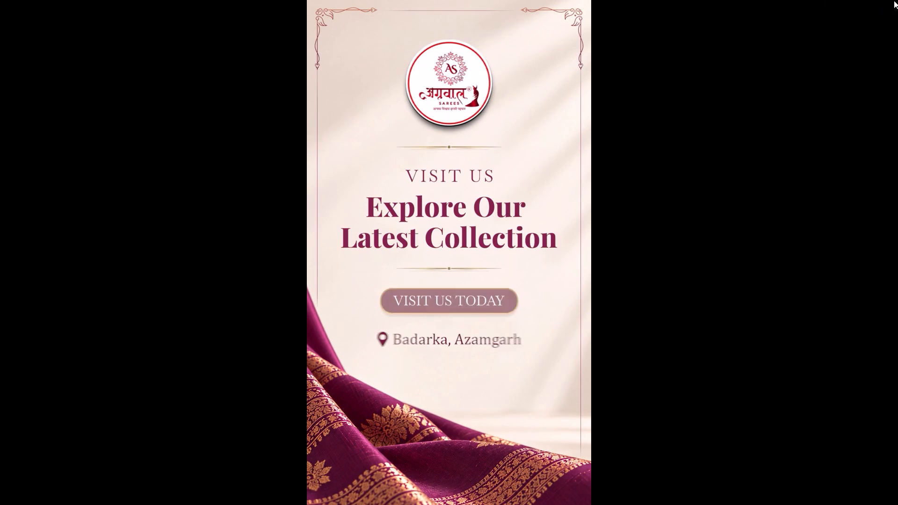
pyautogui.click(613, 140)
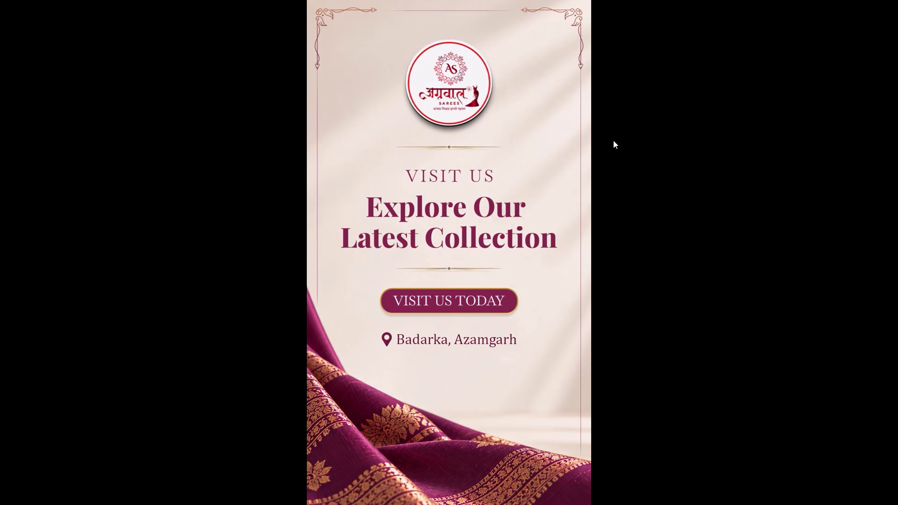
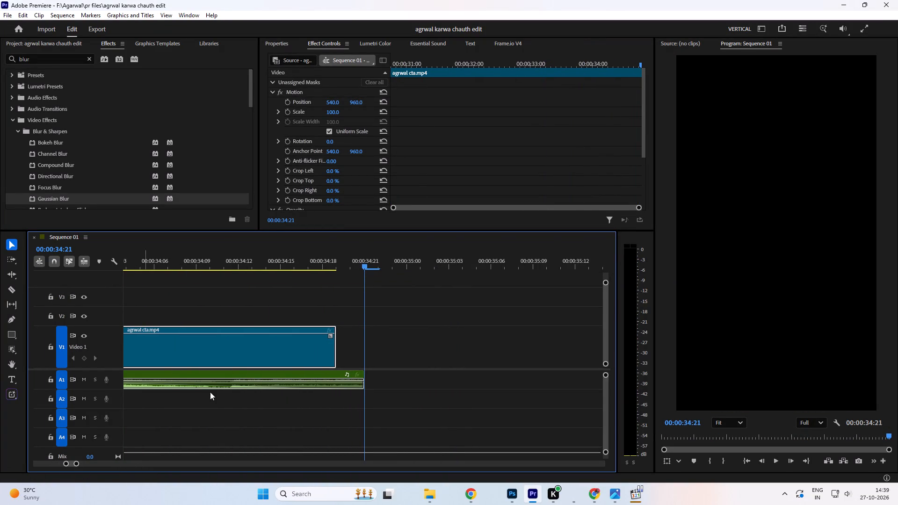
# Trim the end of the A1 audio clip to match the end of agrwal cta.mp4 on V1, and save the project.
pyautogui.moveTo(363, 376); pyautogui.dragTo(334, 387)
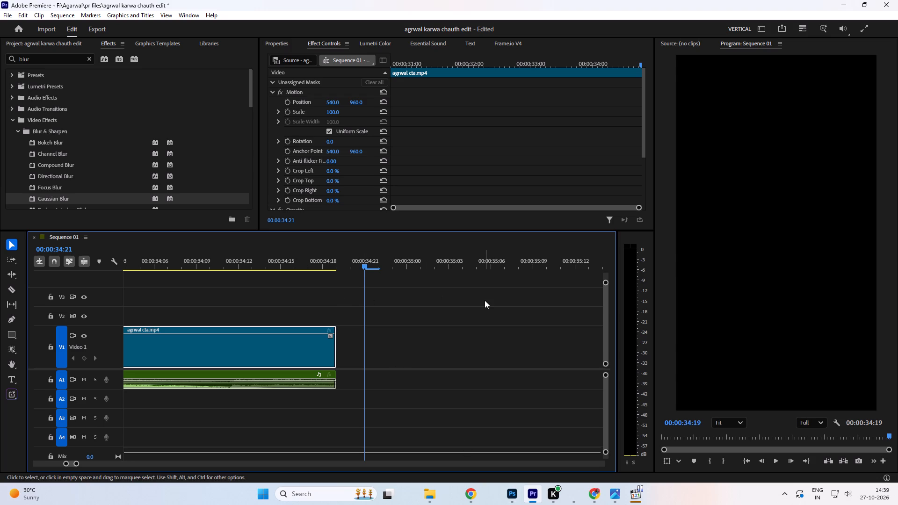
pyautogui.hotkey('ctrl', 's')
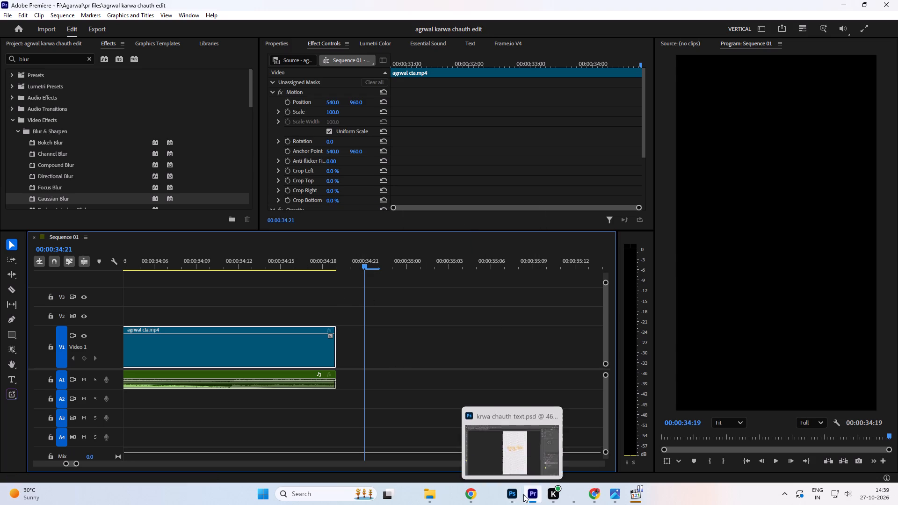